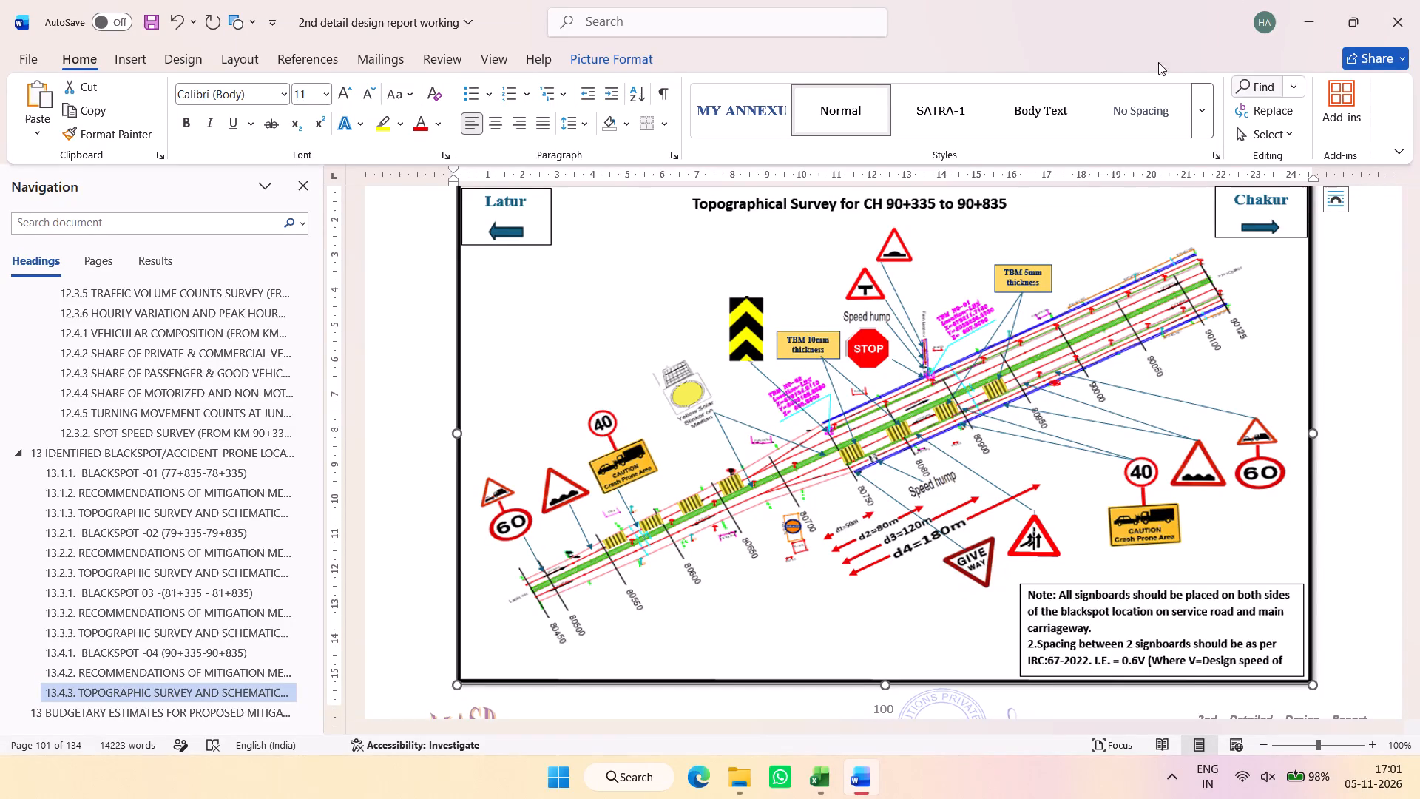
Examine the report's topographic survey and schematic designs for 81+335 - 81+835 and 90+335-90+835.
click(165, 633)
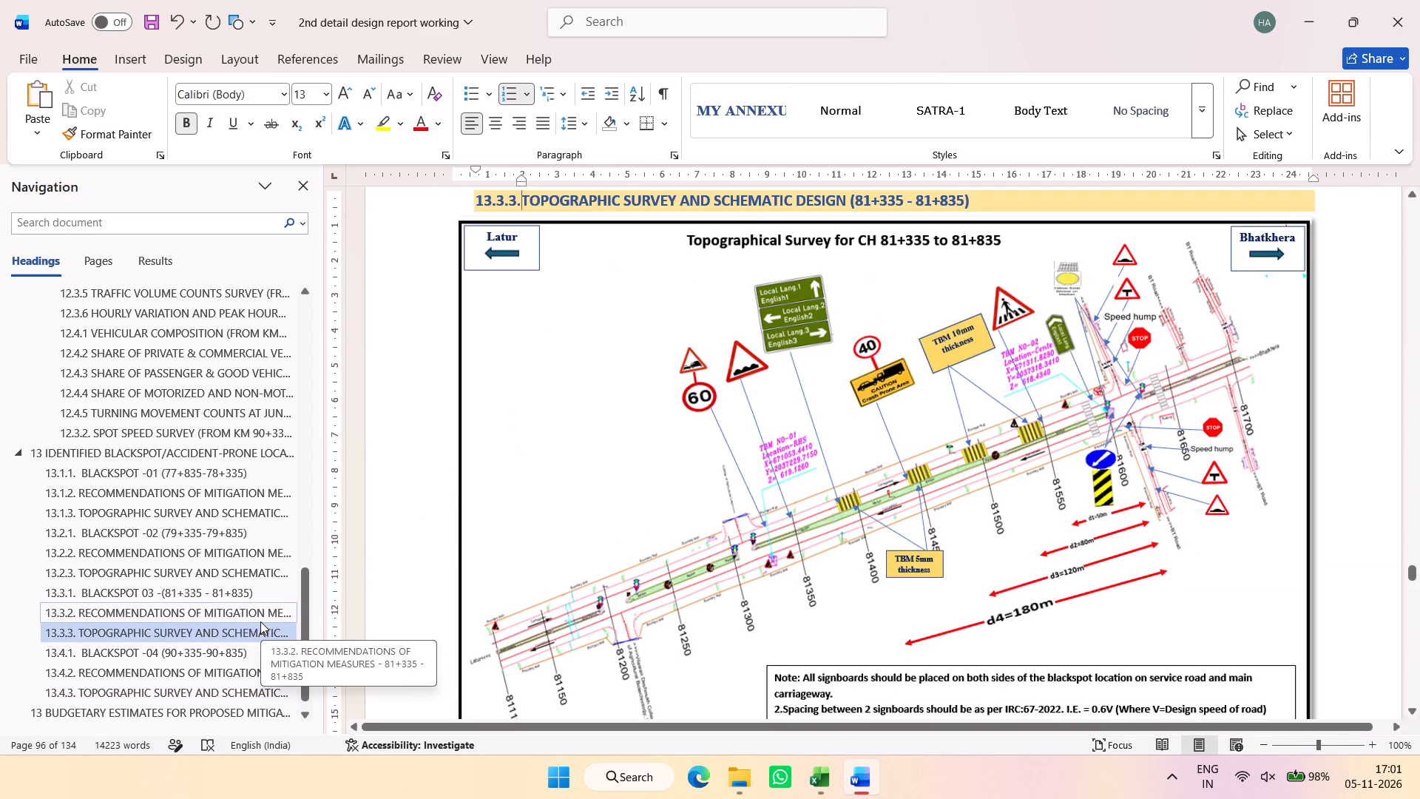
click(179, 695)
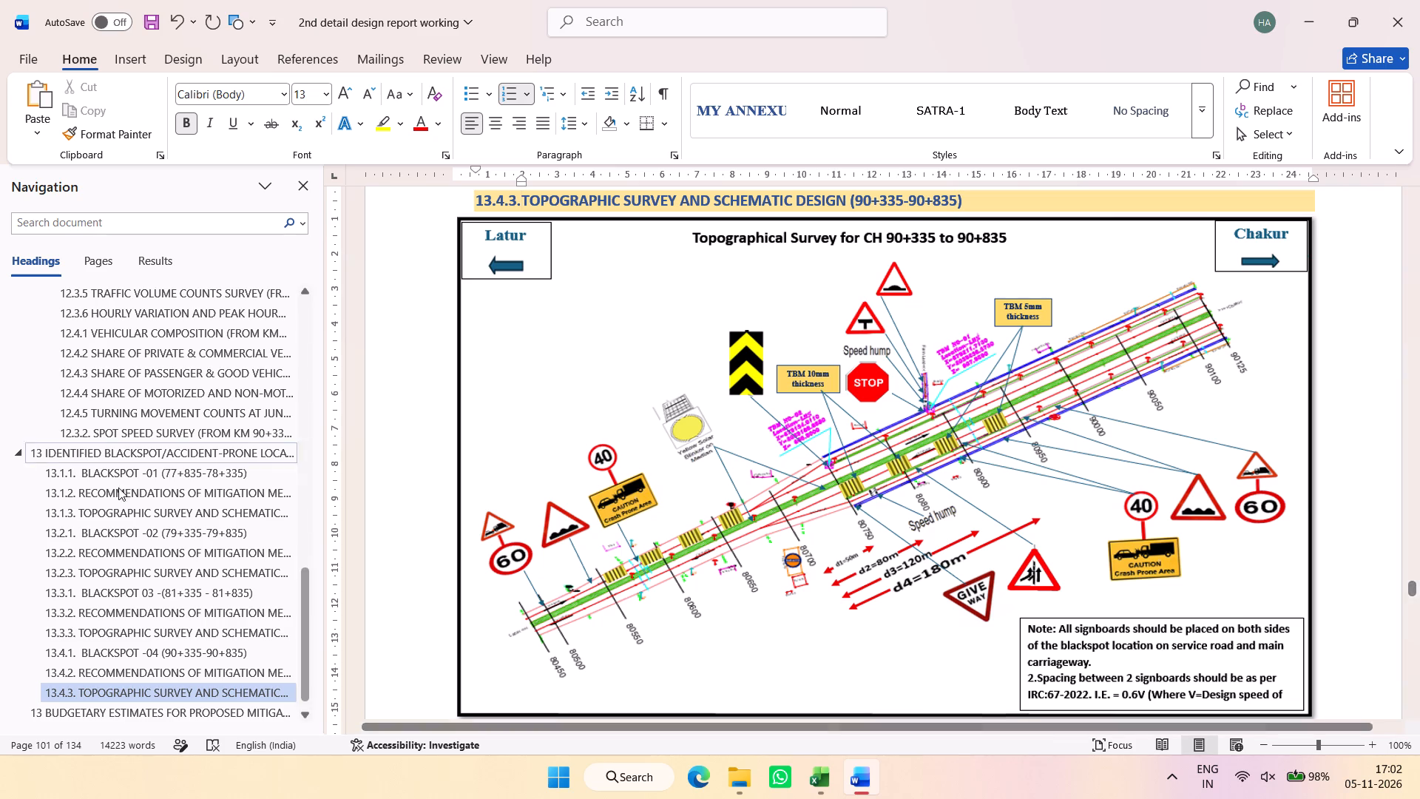
scroll(129, 525, down, 3)
Switch to the Amrawati chikali estimate in Excel and enter 16 as the No. for the 5 mm and 10 mm transverse bar markings.
click(829, 774)
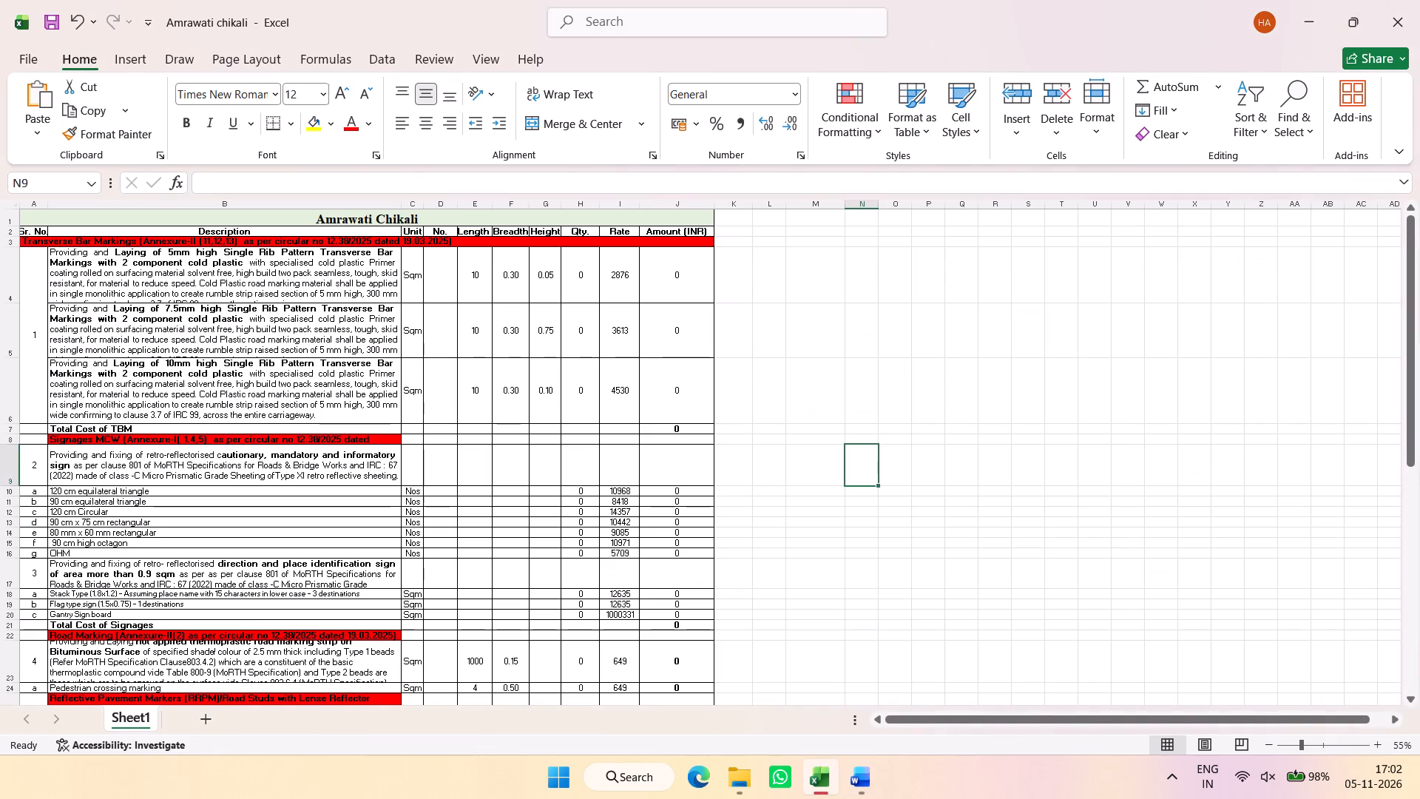
scroll(254, 410, up, 1)
ctrl+scroll(254, 410, up, 1)
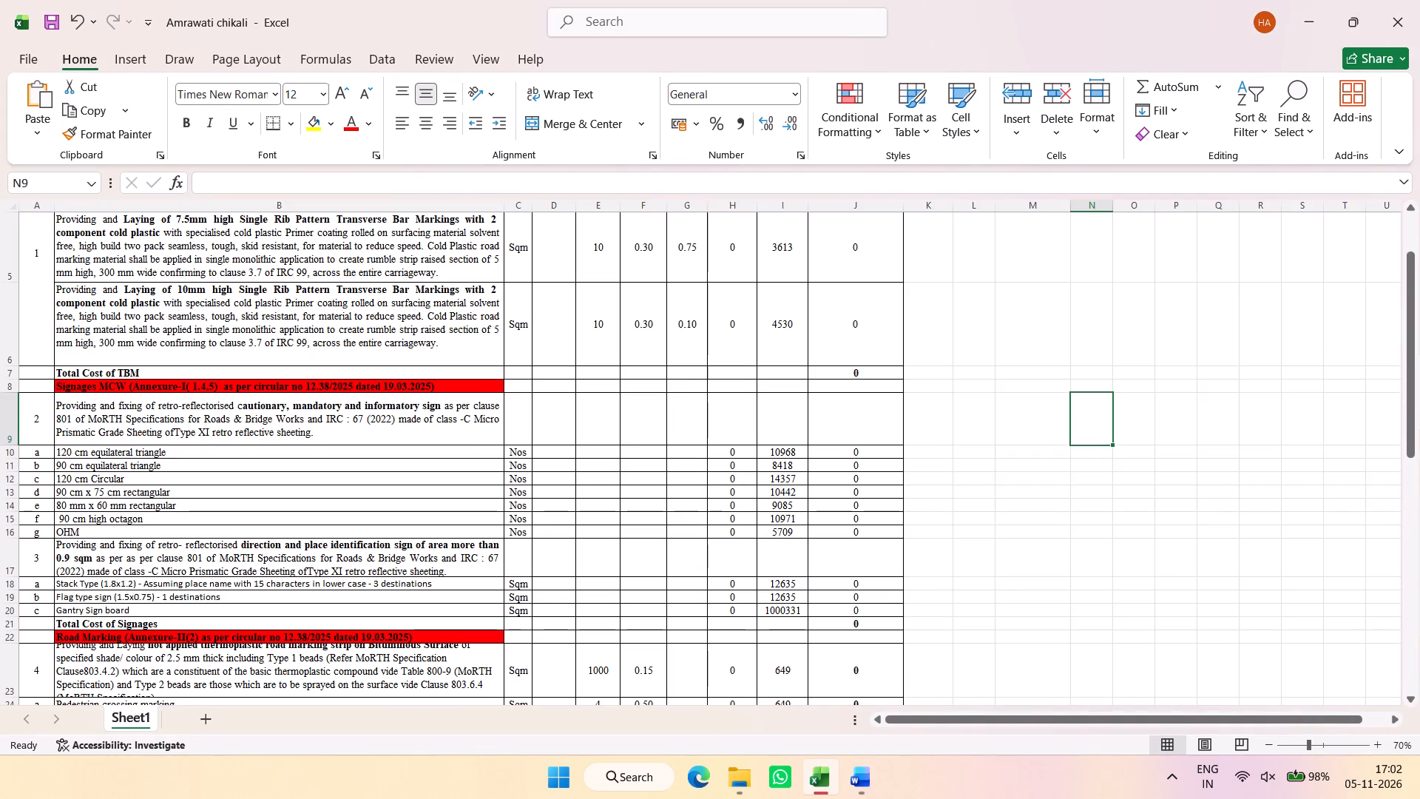
drag(1088, 721, 899, 679)
scroll(565, 462, up, 2)
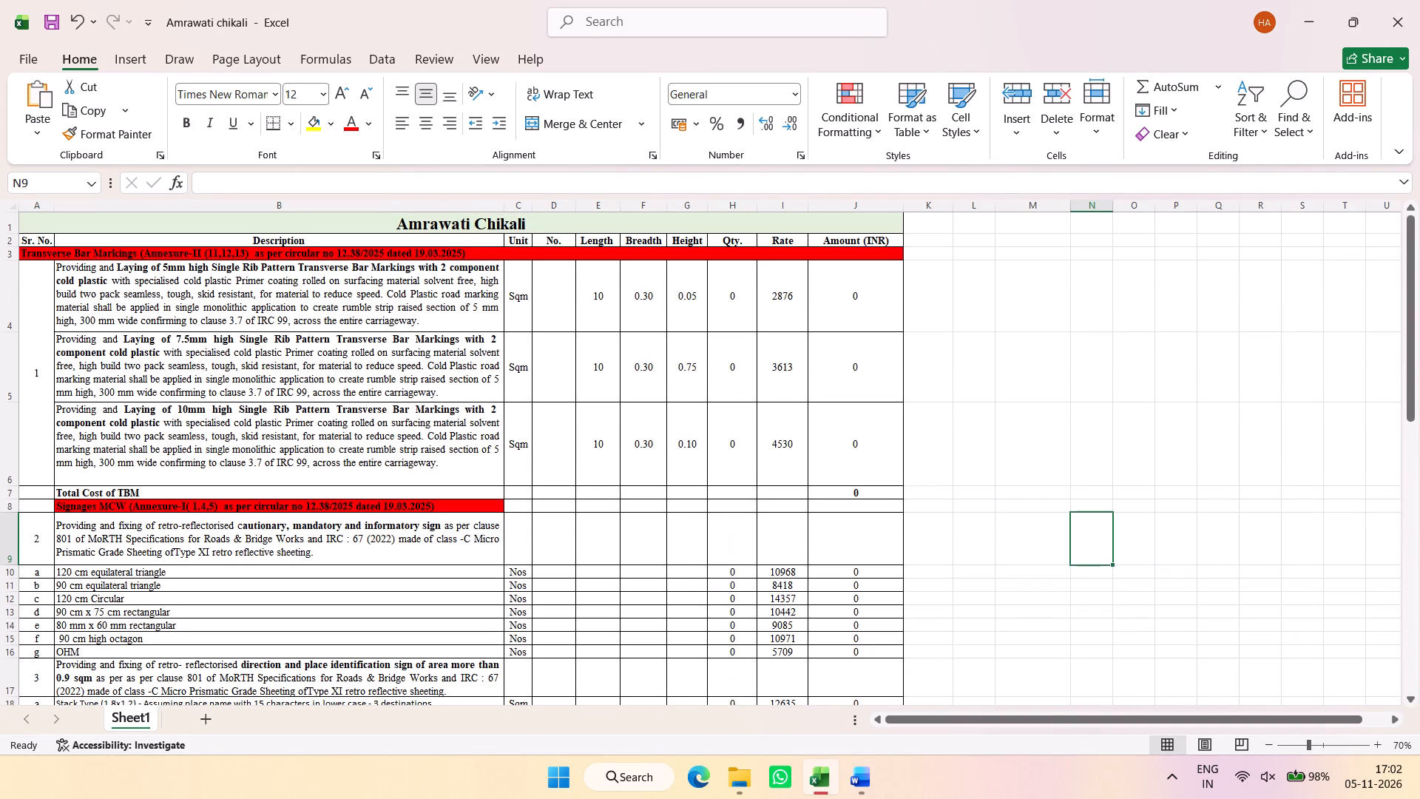
click(552, 306)
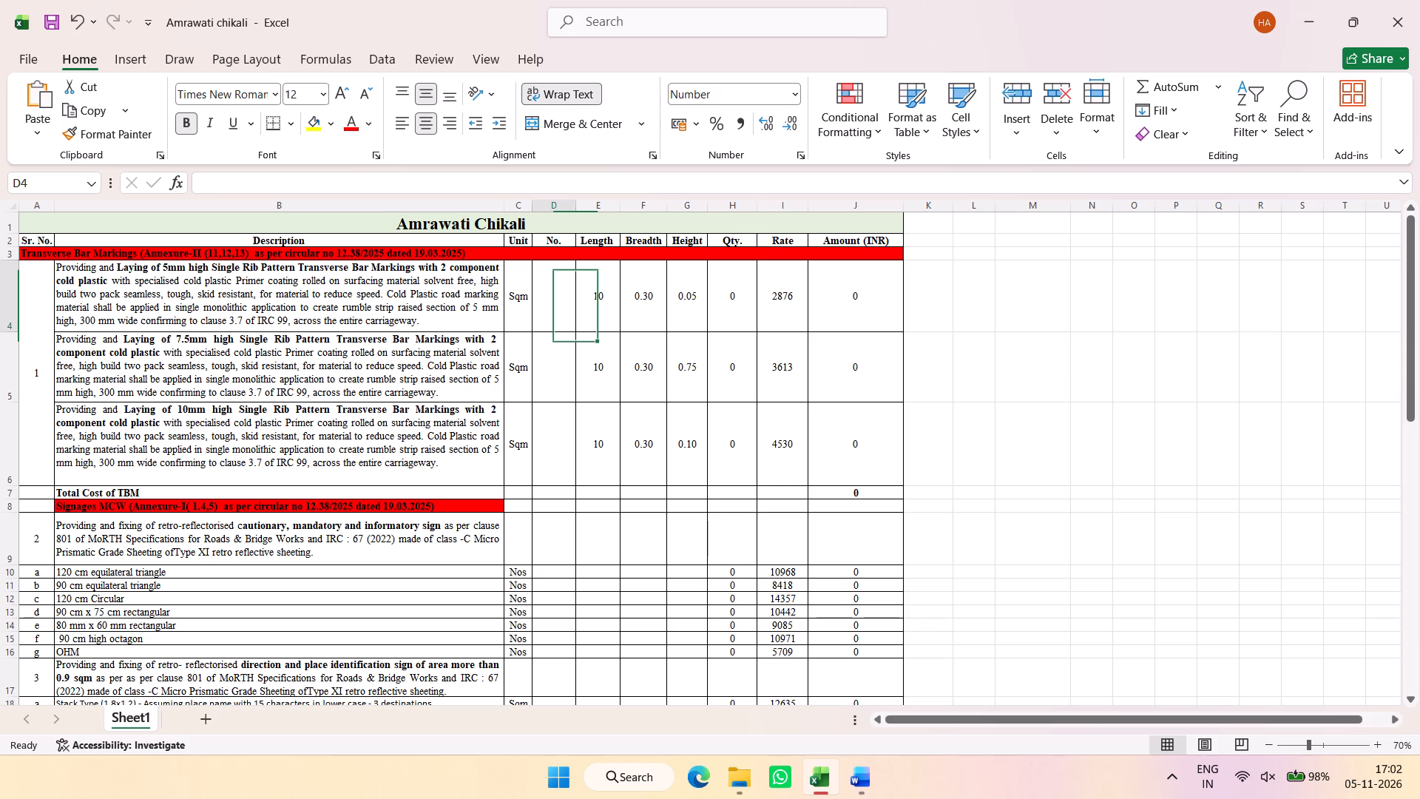
click(742, 309)
click(563, 297)
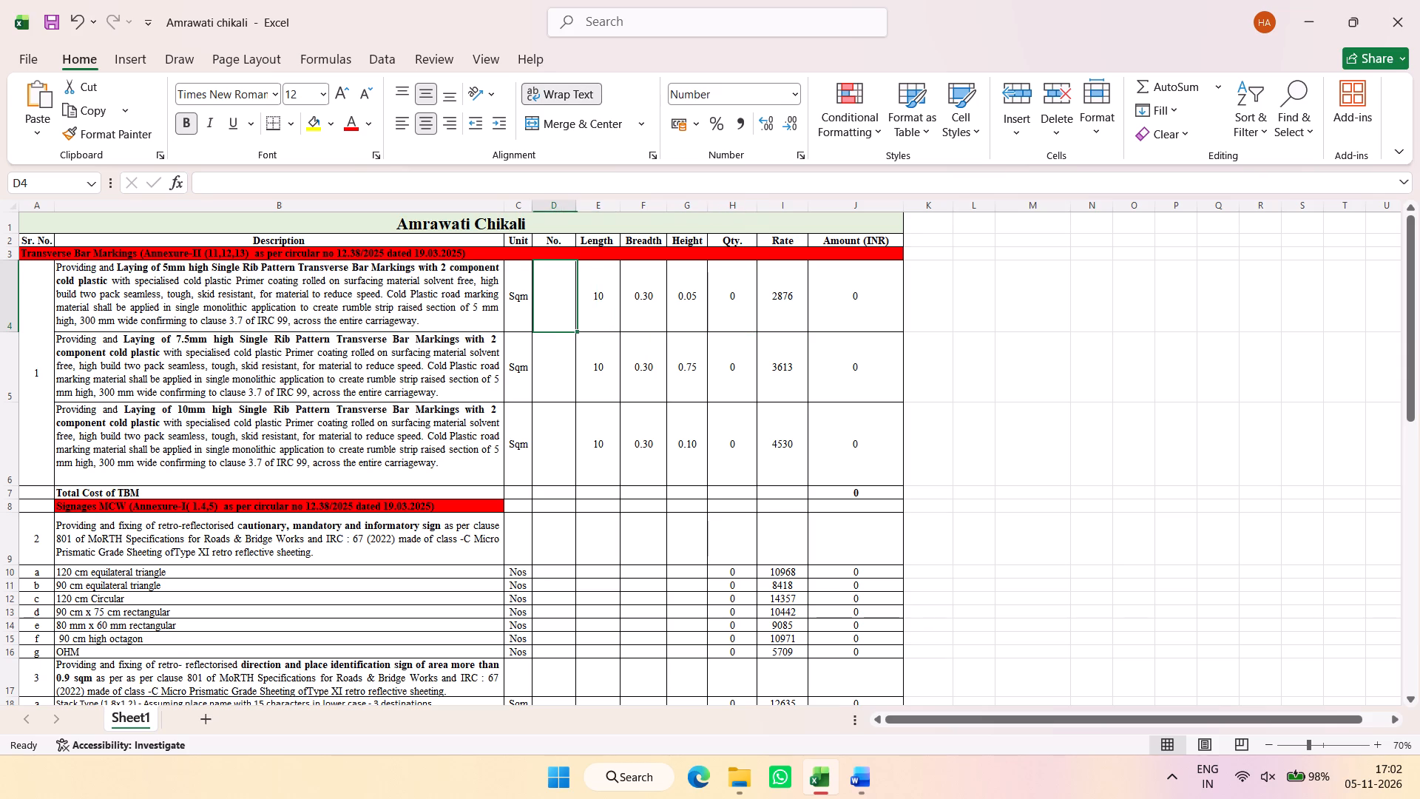
text(16)
click(566, 435)
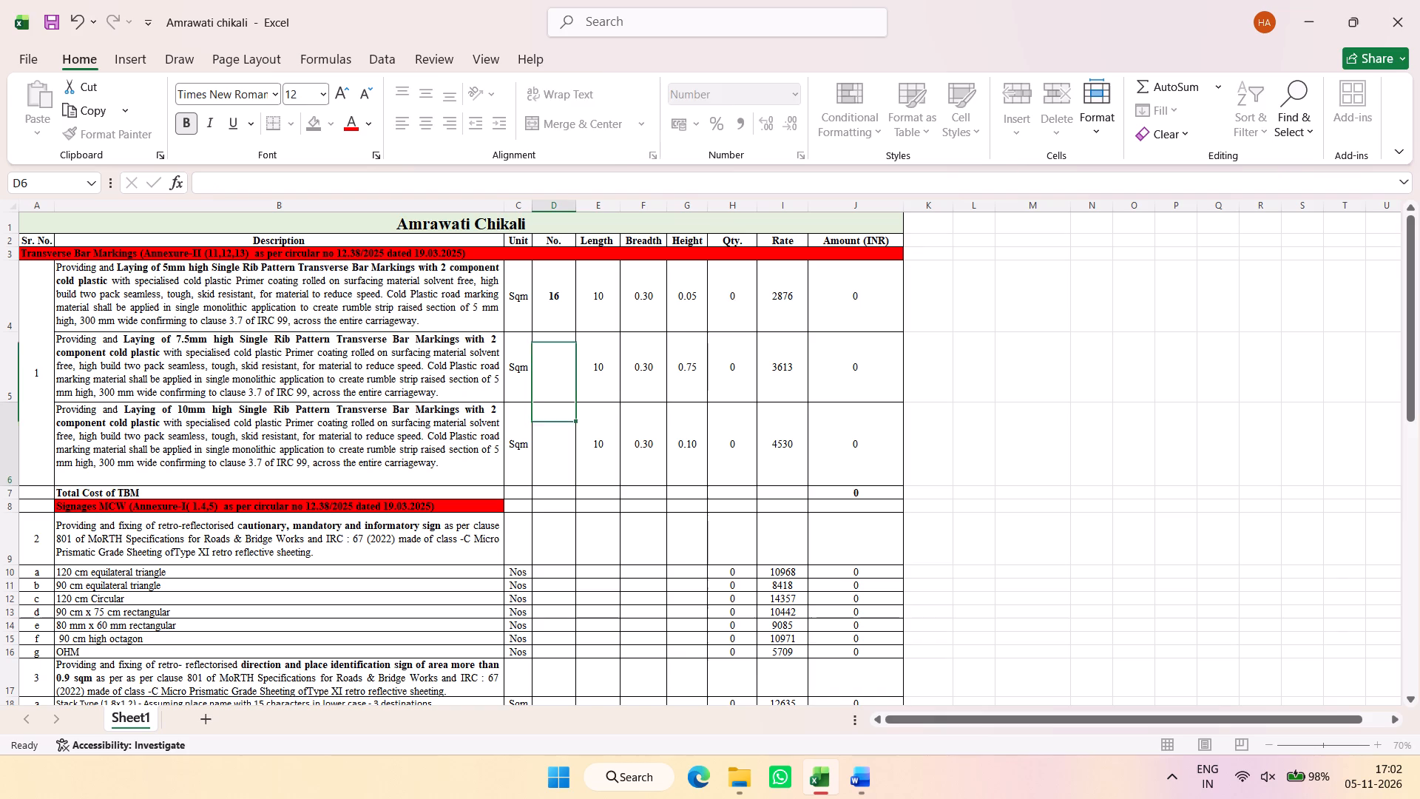
text(16)
click(575, 527)
Enter the triangle sign numbers: the formula =1+6+1+8+1+6+1+6+1 for 120 cm equilateral and 14 for 90 cm equilateral.
scroll(630, 390, down, 1)
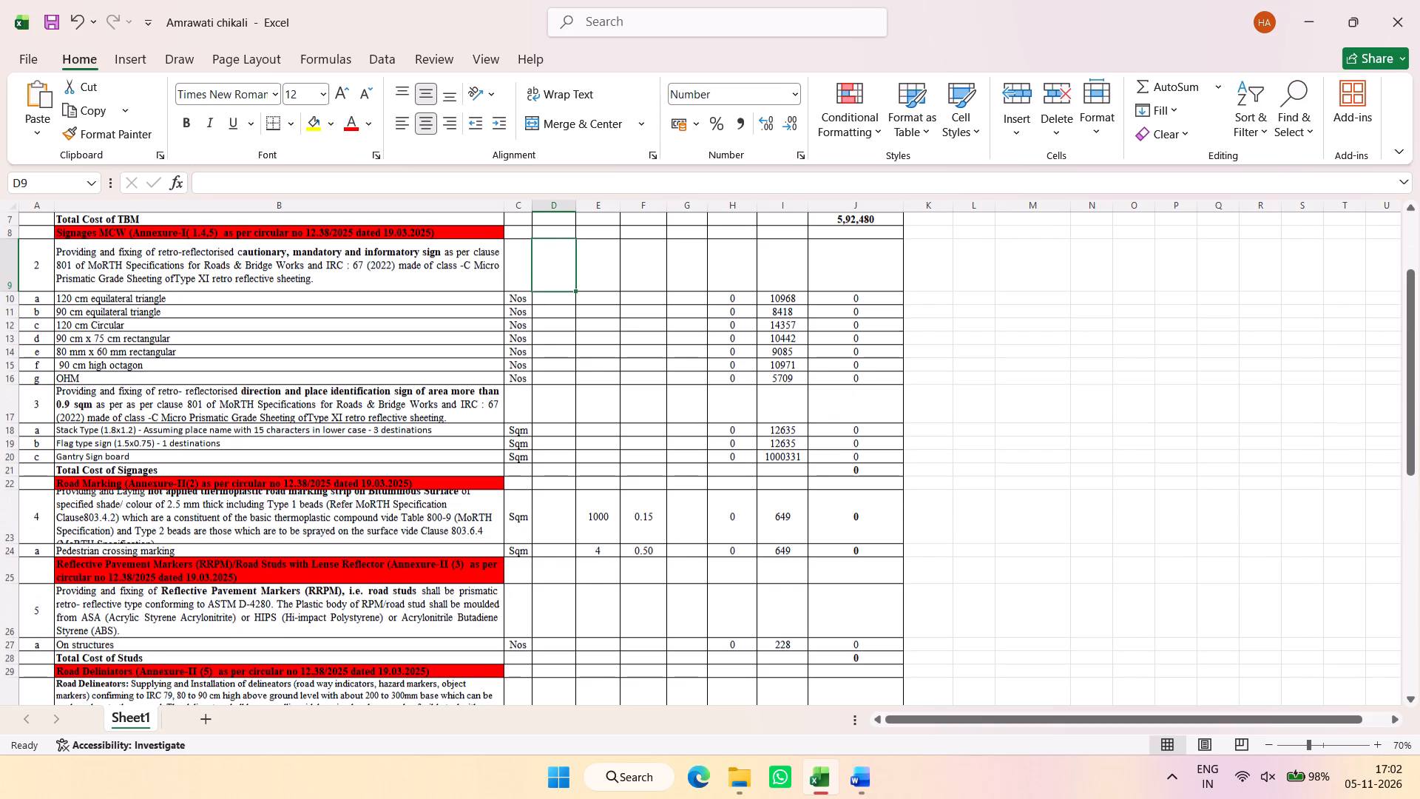
key(Down)
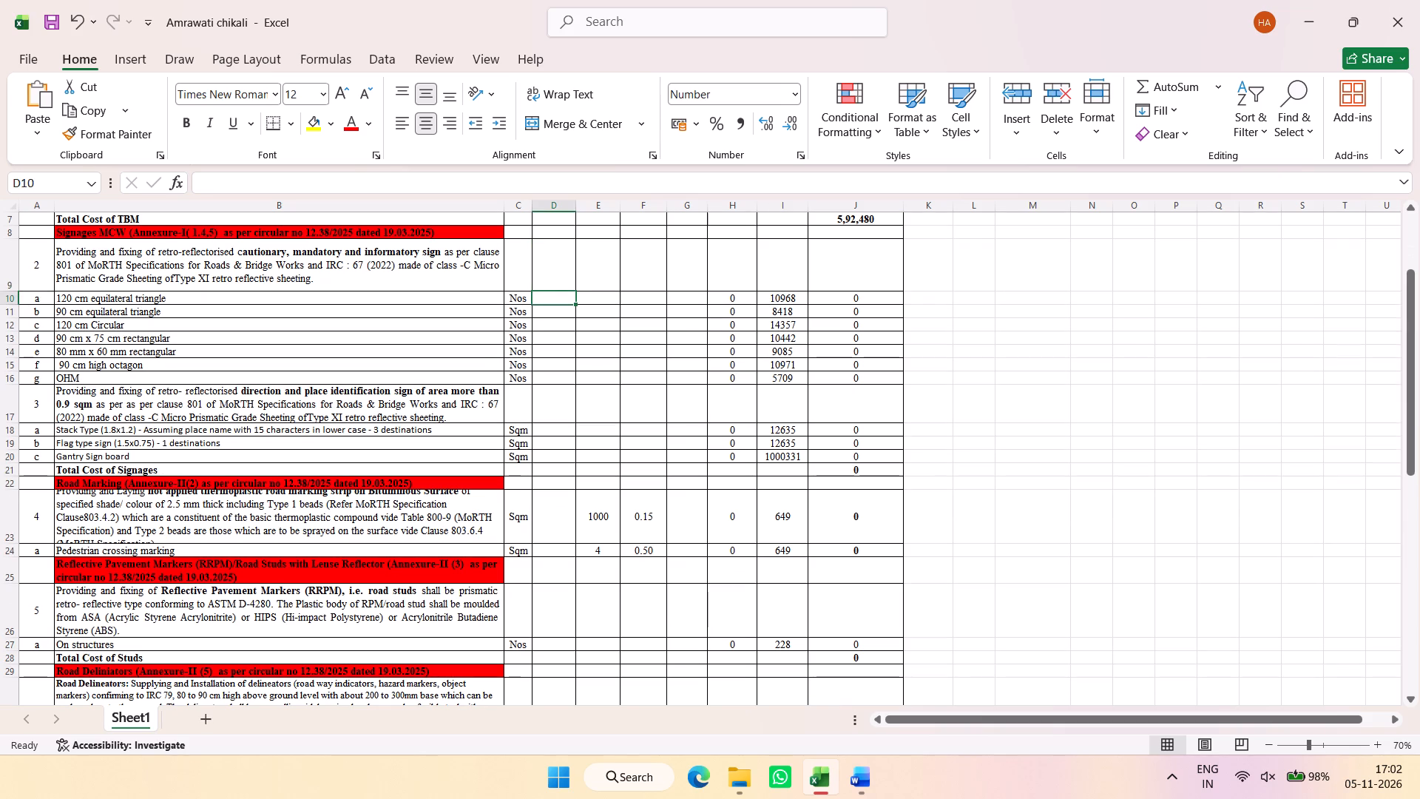
key(equal)
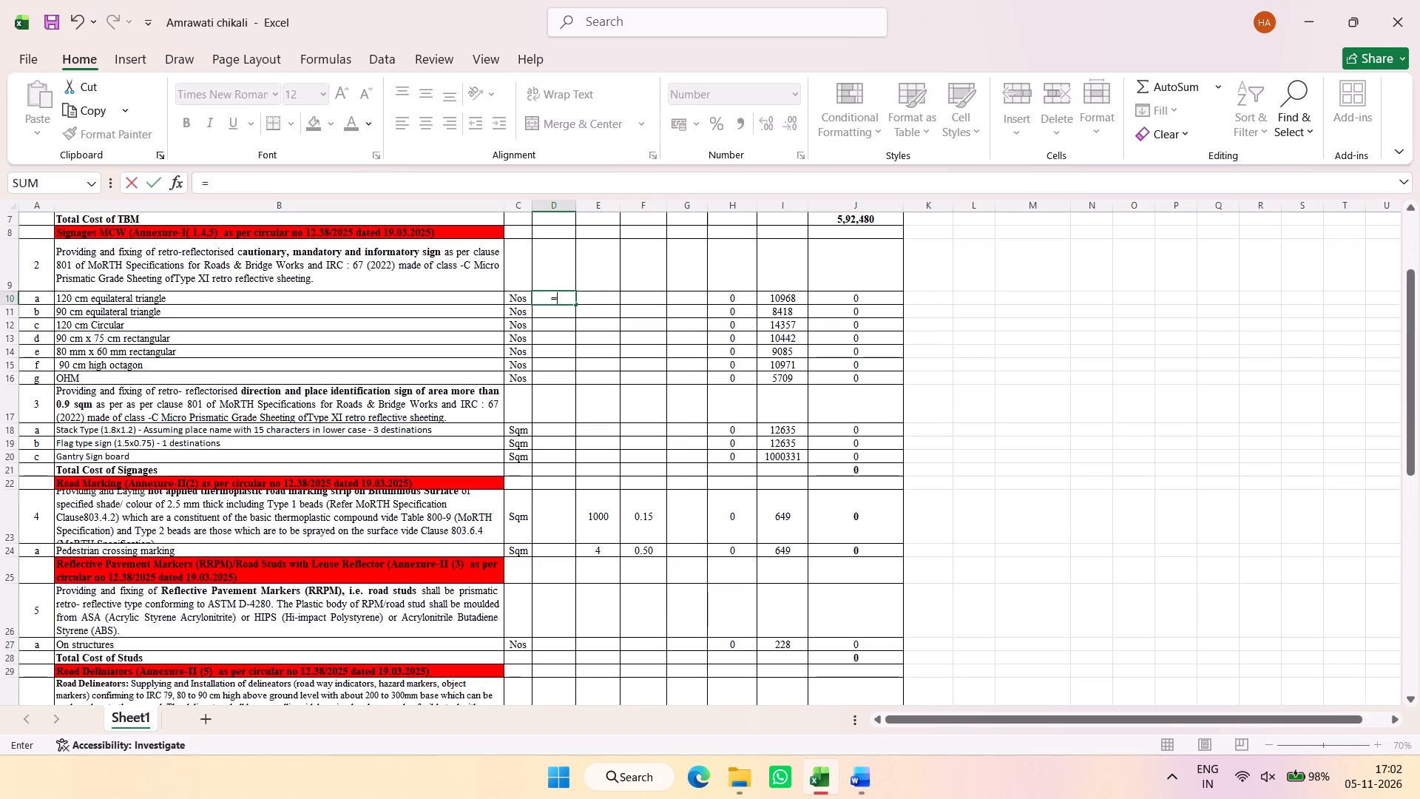
text(1+6+1+8)
text(+1+6+1+6+1)
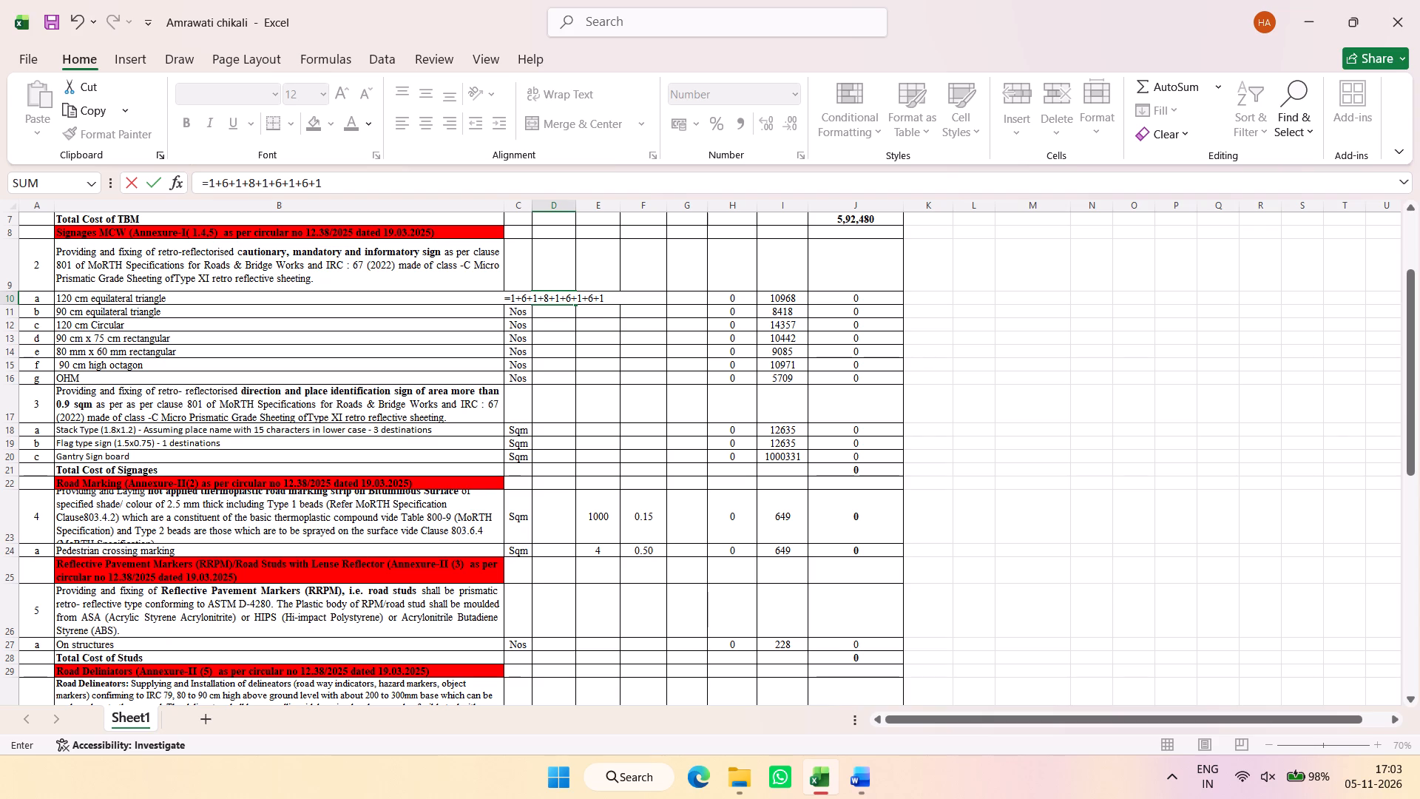
key(Return)
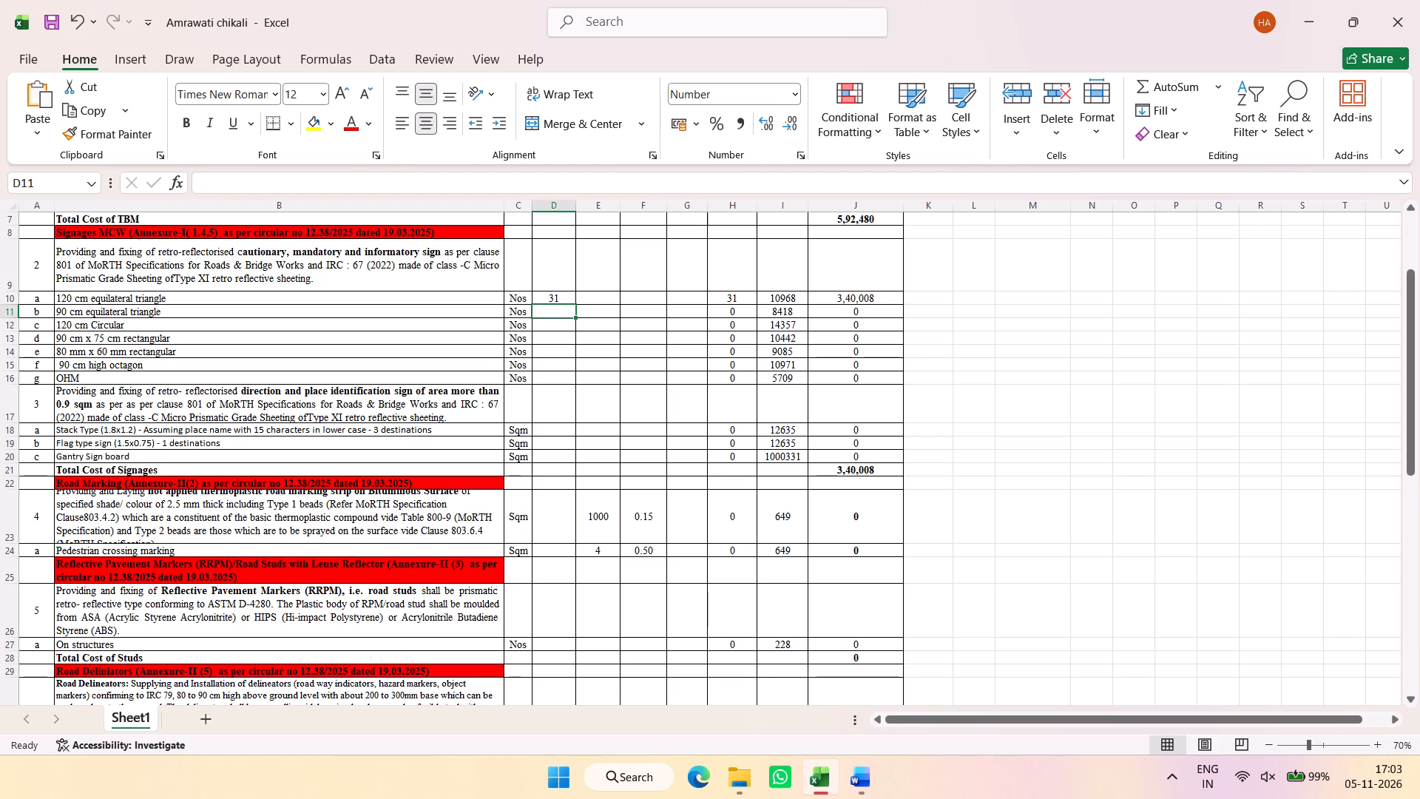
click(595, 333)
click(600, 334)
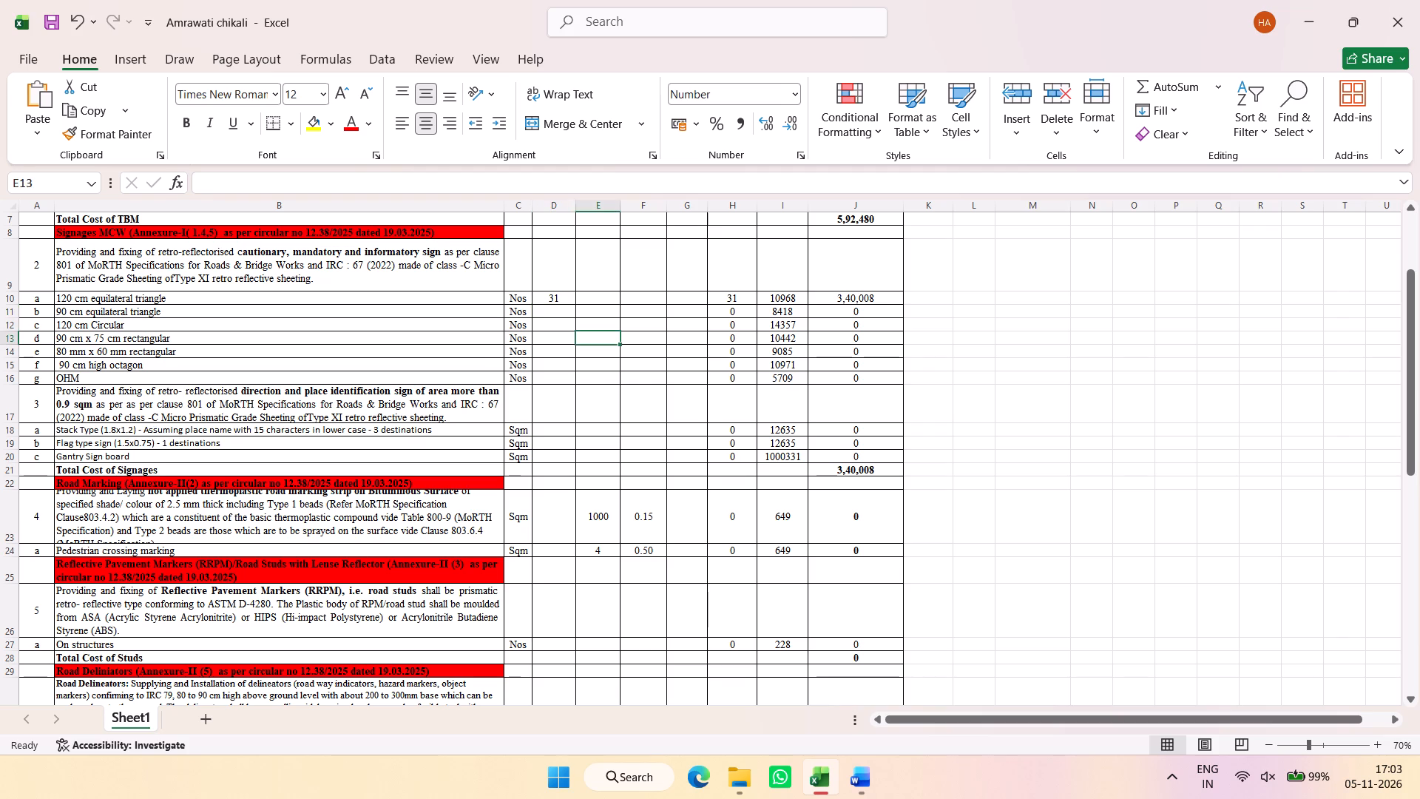
key(Up)
key(Up)
key(Left)
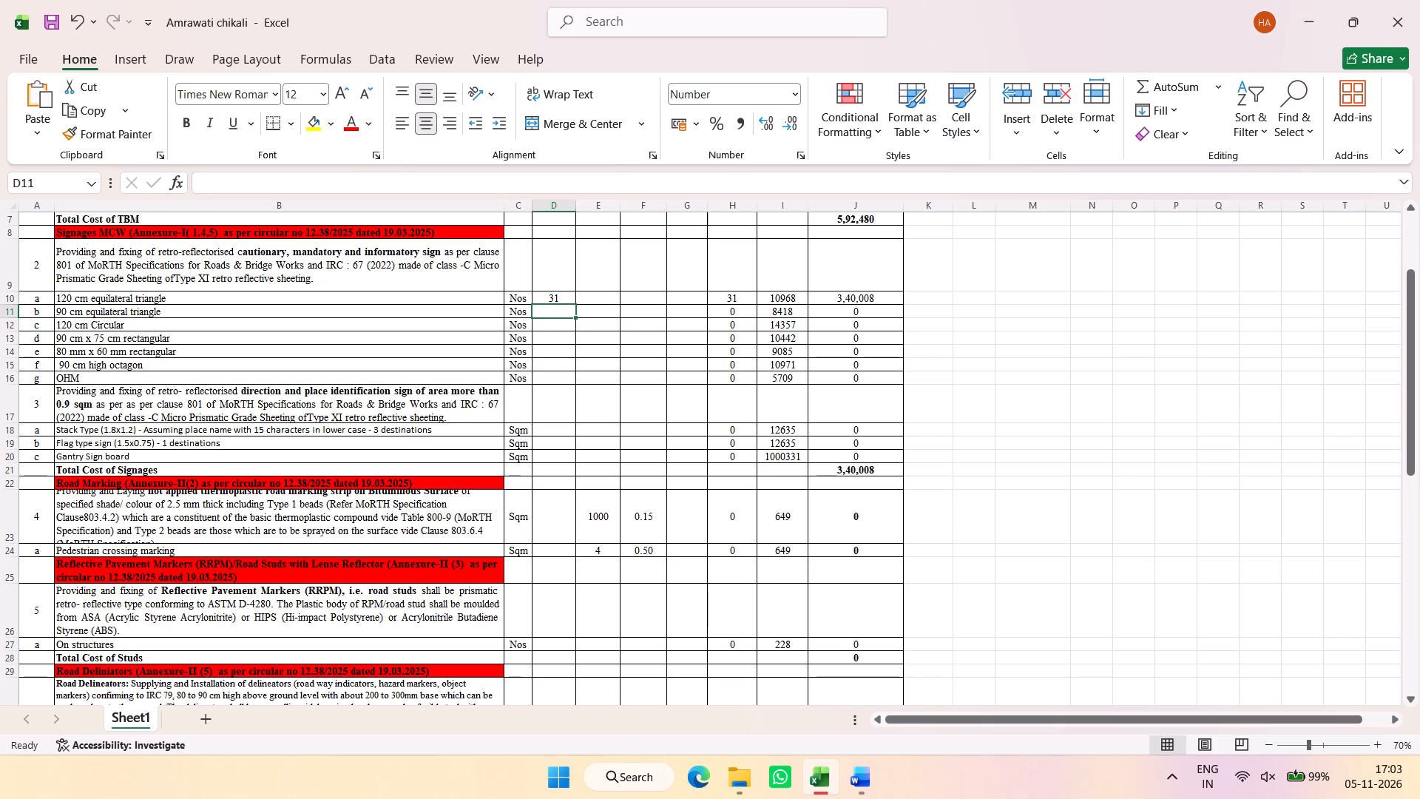
text(14)
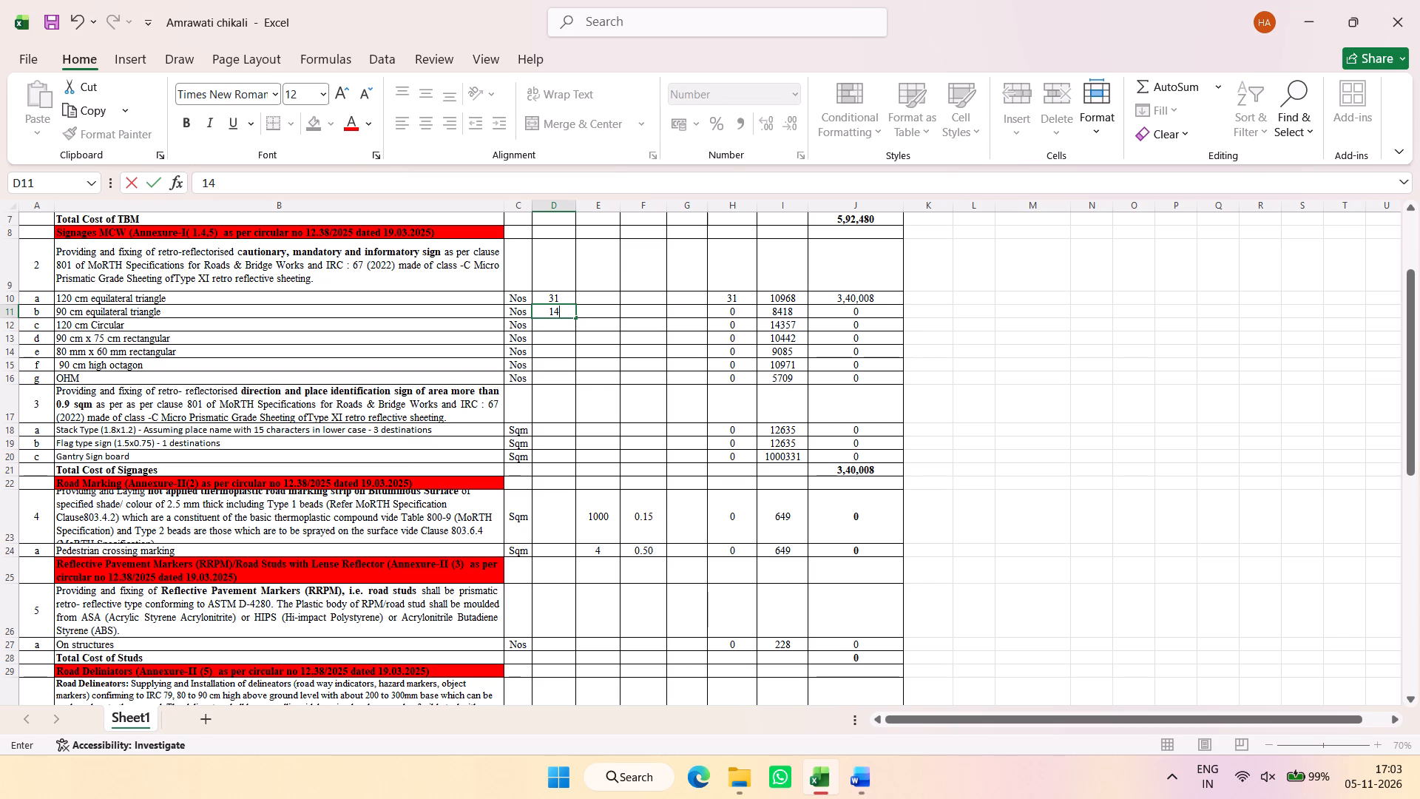
key(Down)
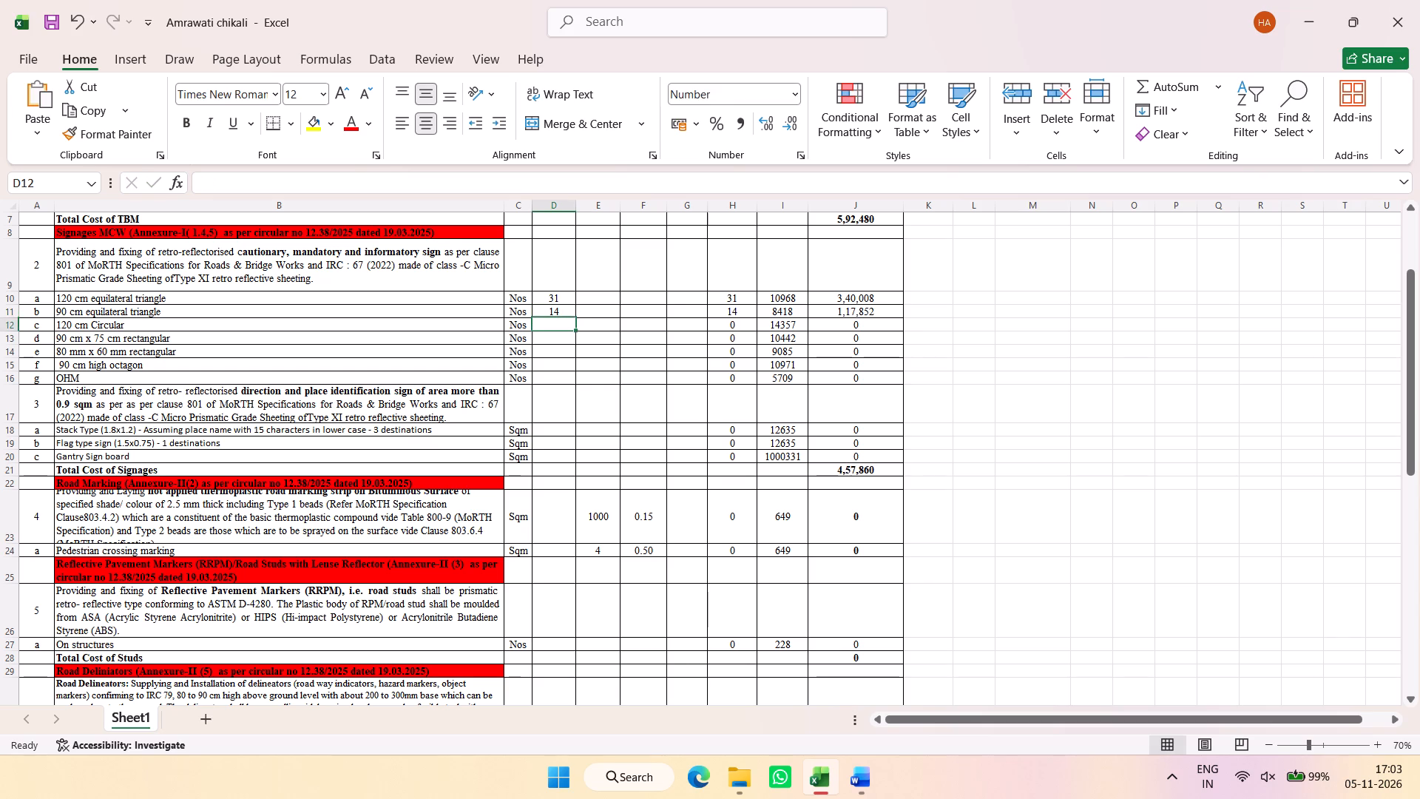
Enter the sign numbers 9 for 90 cm x 75 cm rectangular, 17 for 120 cm circular and 5 for 90 cm high octagon.
key(Down)
key(9)
key(Up)
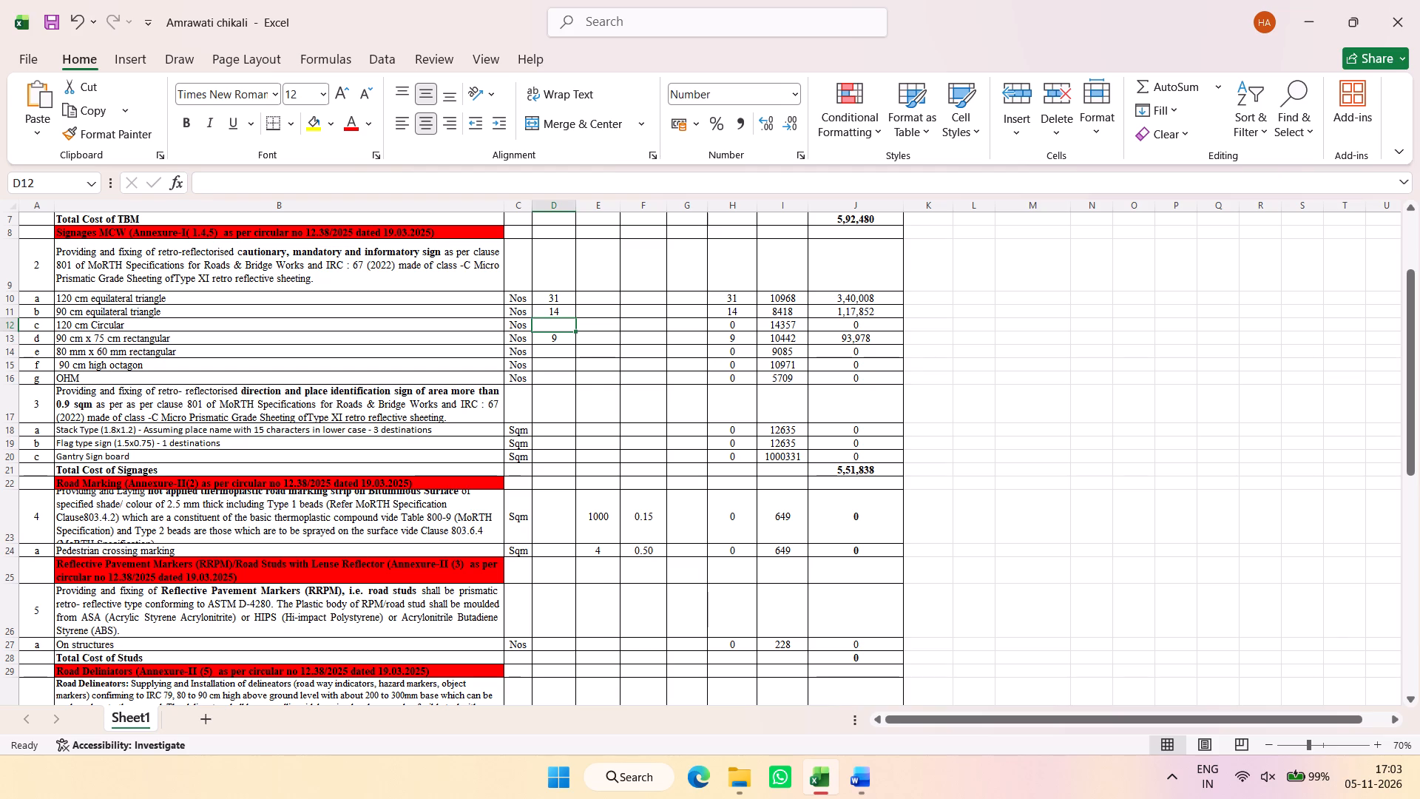
text(17)
key(Return)
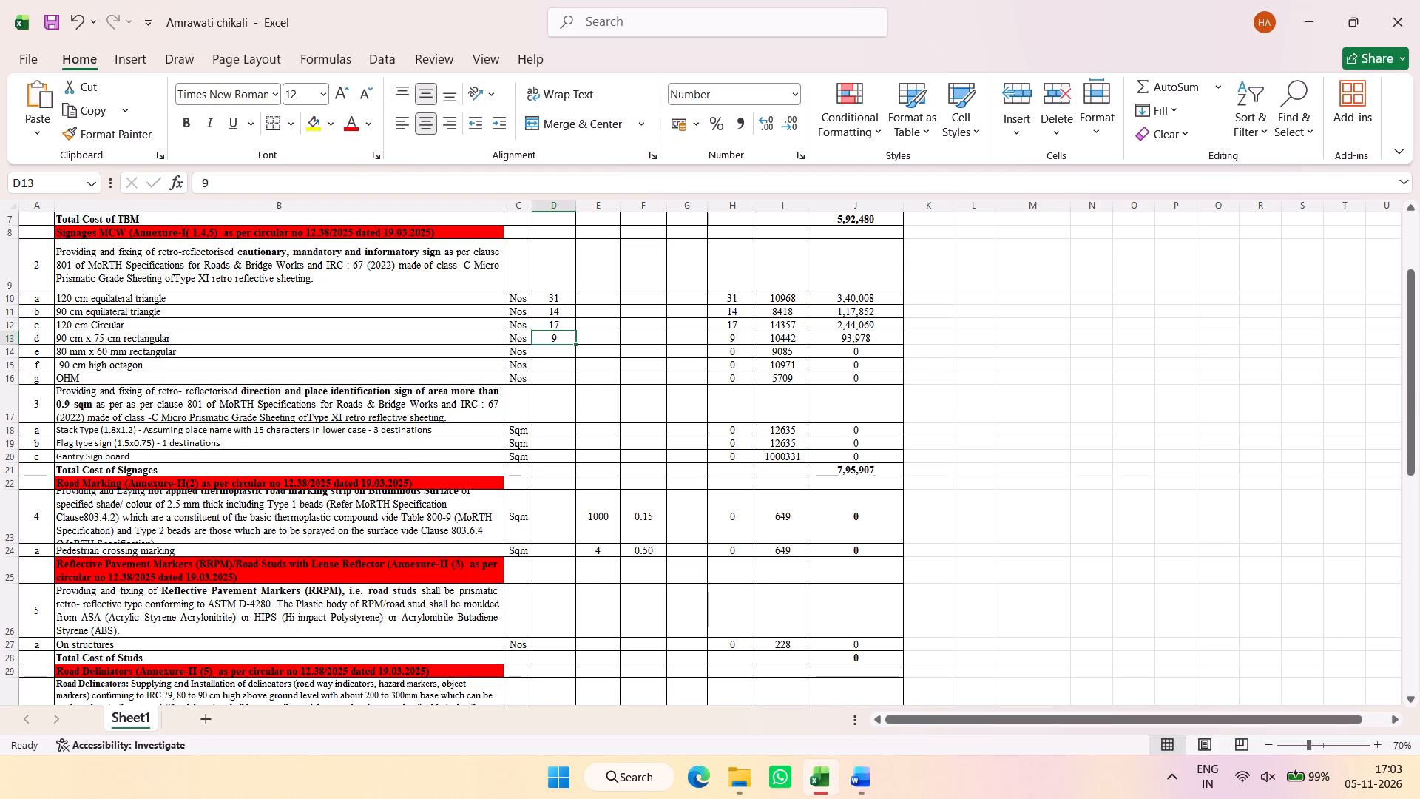
key(Return)
key(Return)
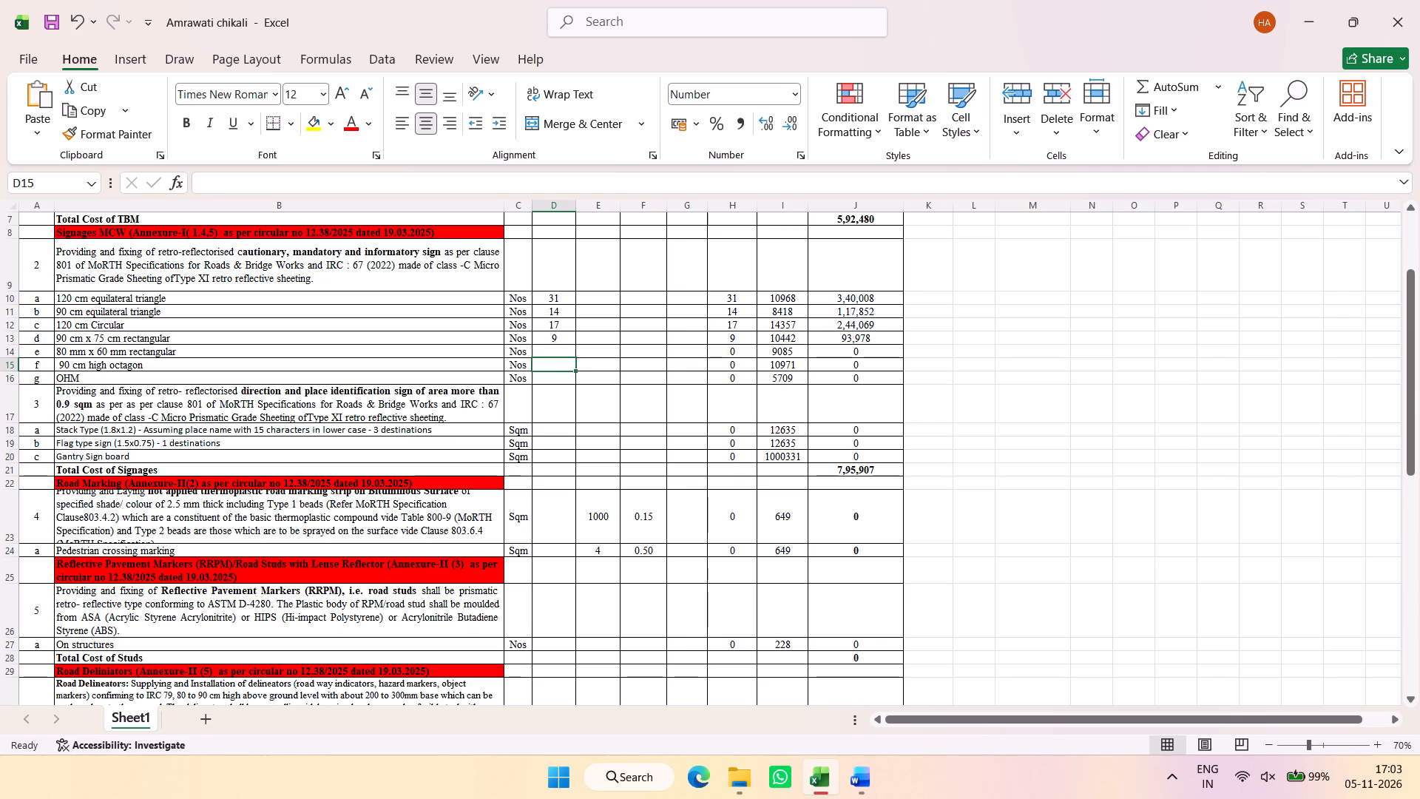
key(5)
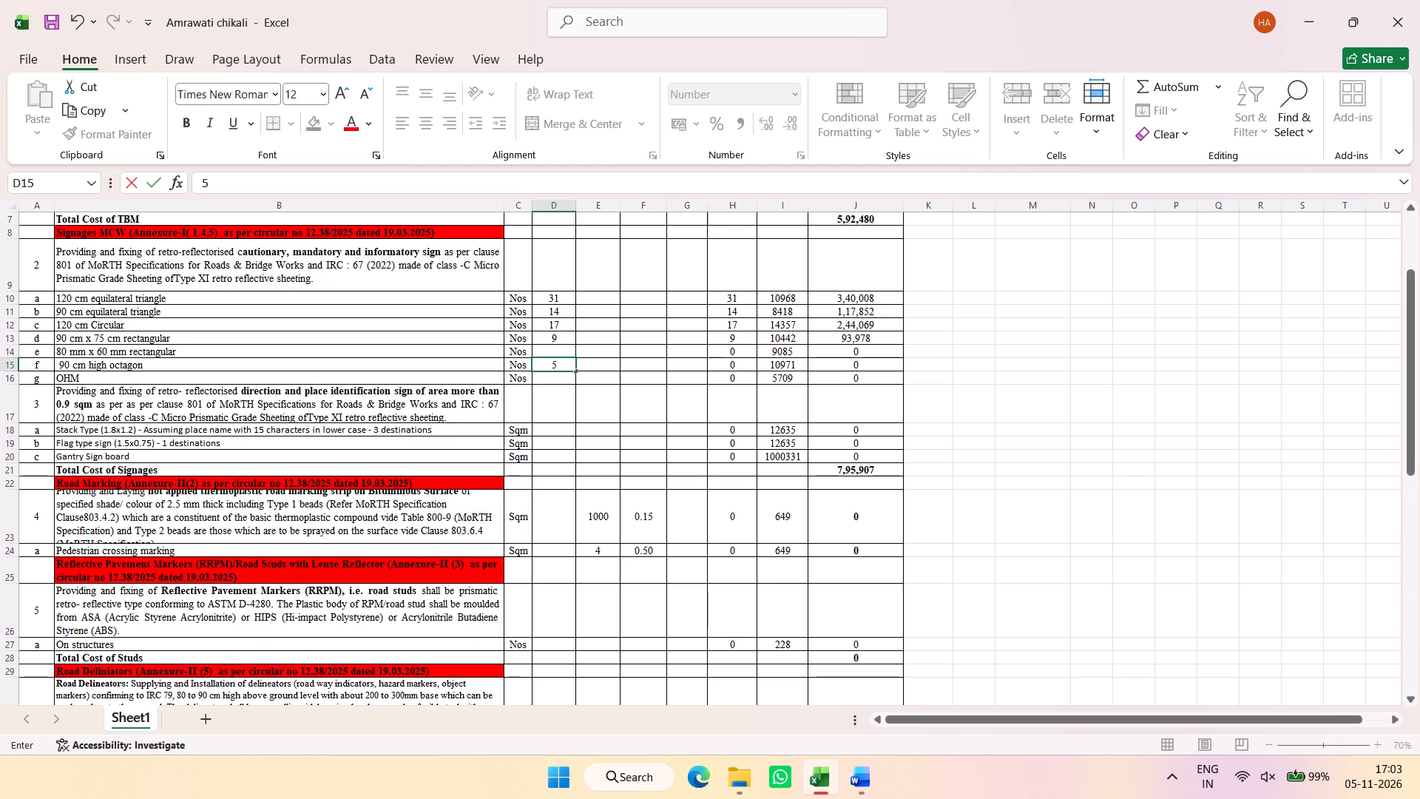
key(Down)
Enter 6 as the No. for both the flag type sign and the stack type sign under direction and place identification.
key(Down)
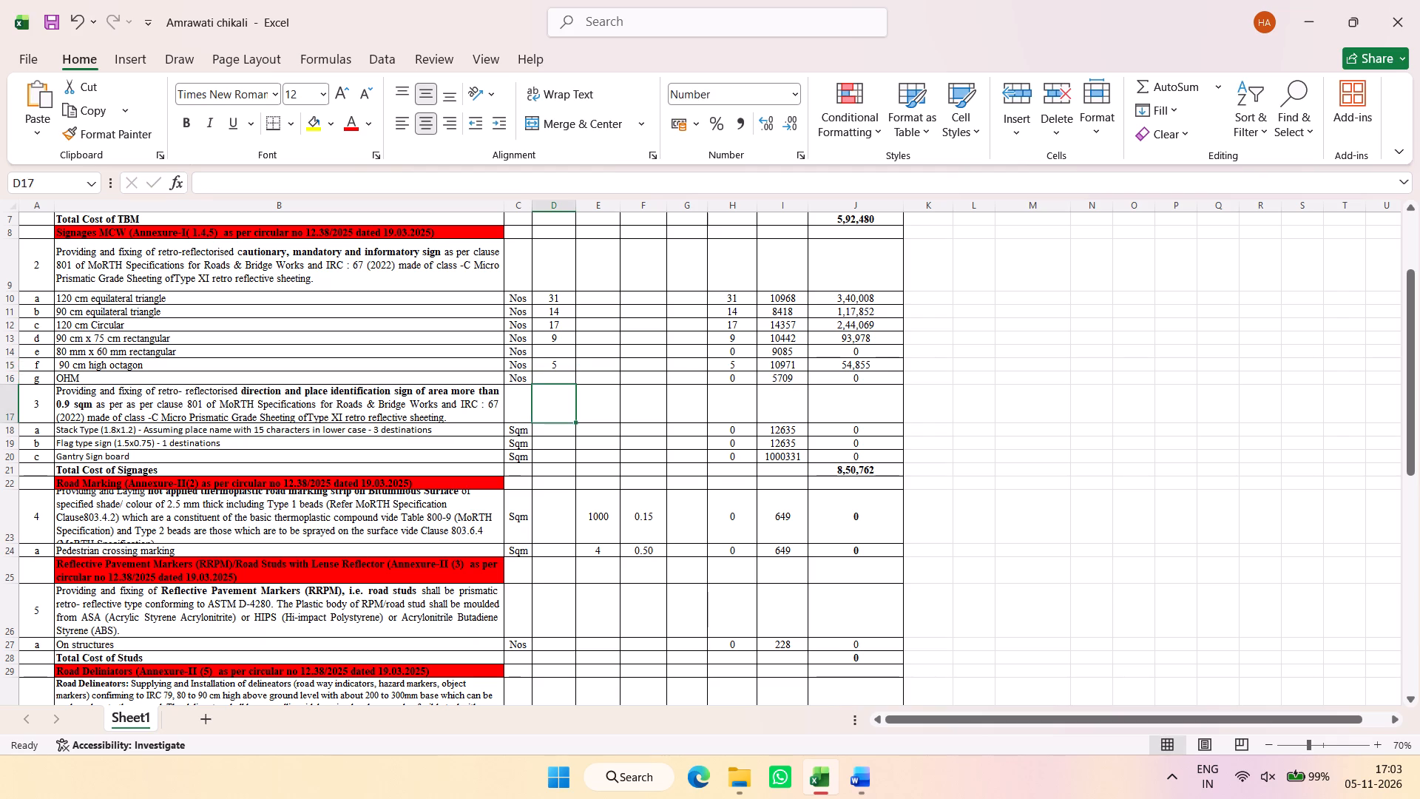
key(Down)
key(Down)
key(6)
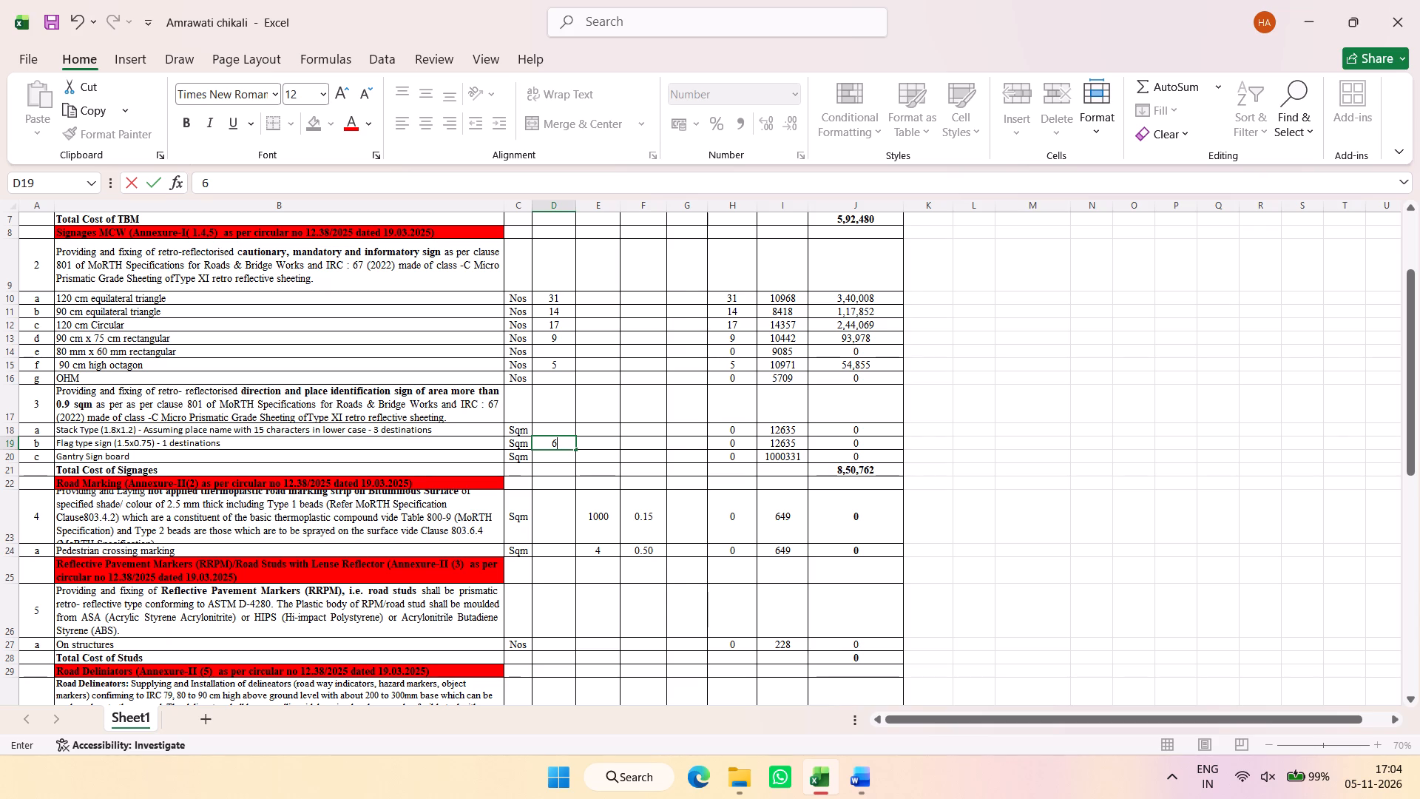
key(Up)
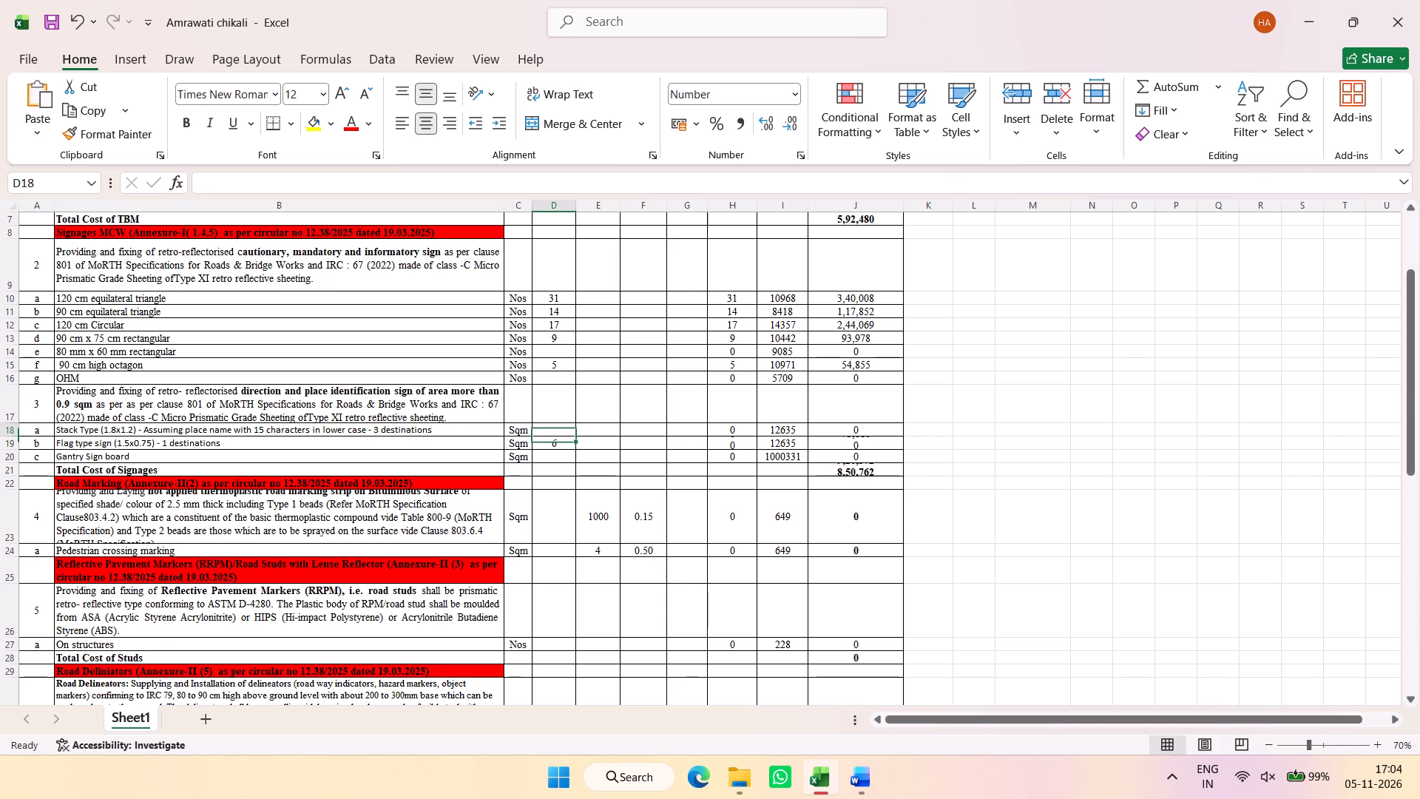
key(Down)
key(Up)
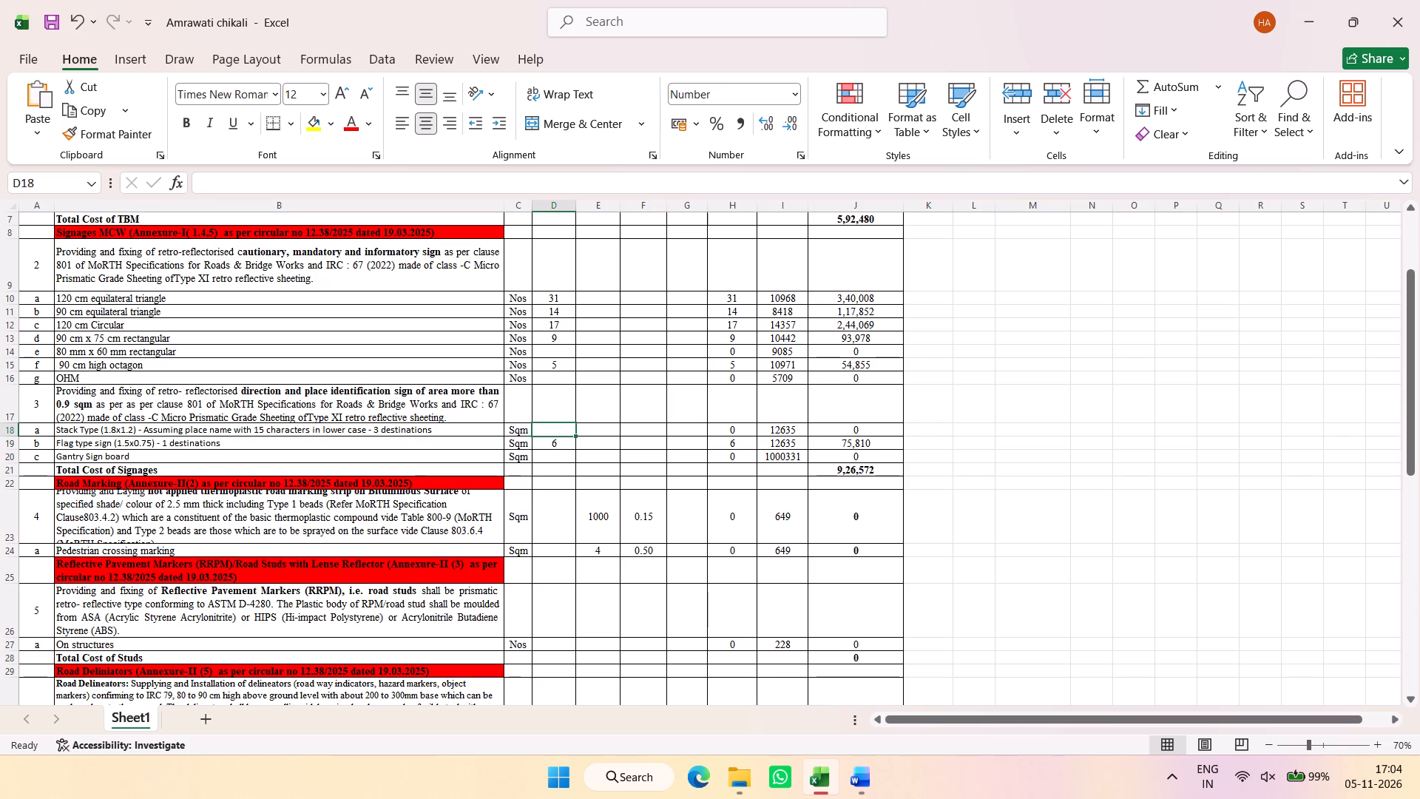
key(6)
key(Down)
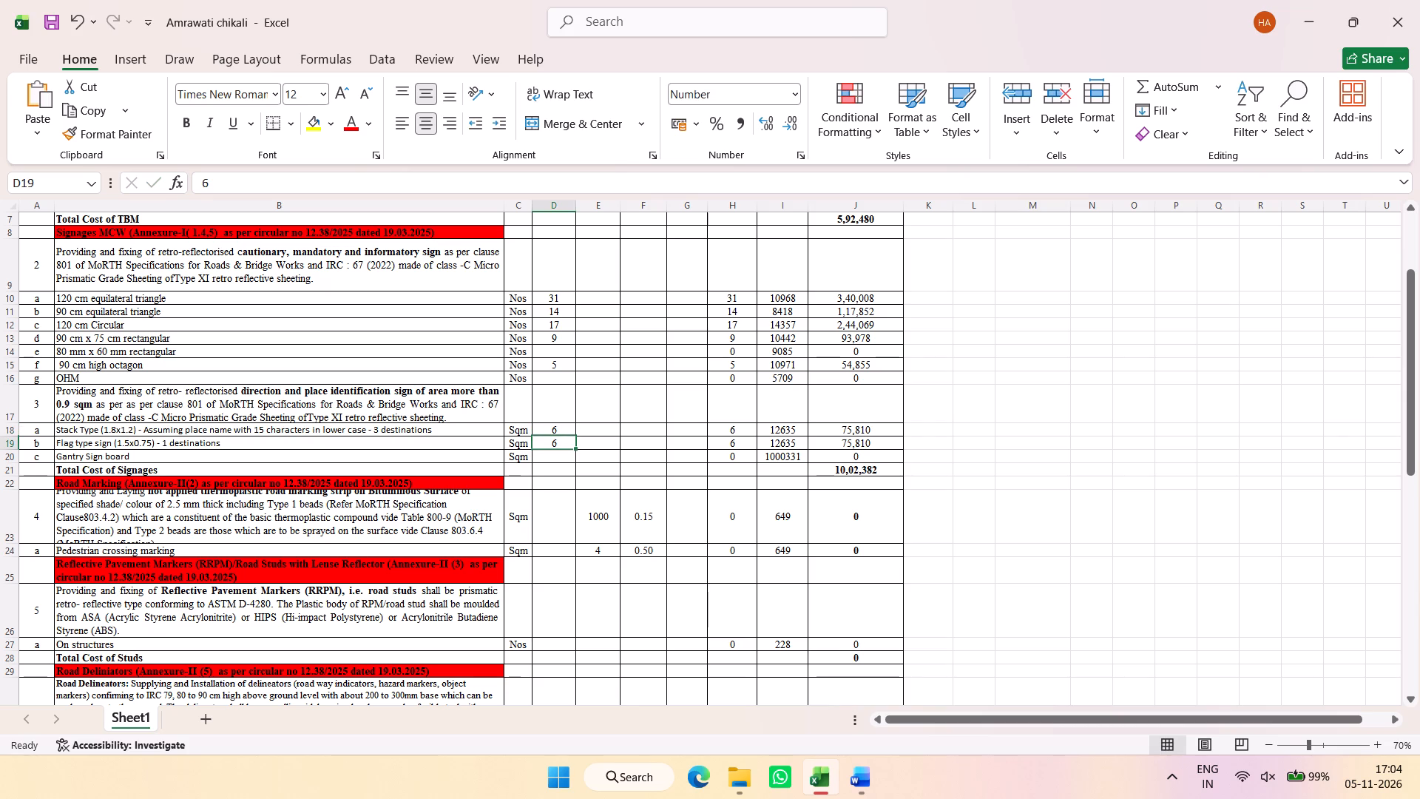
Review the estimate rows down to the grand total and recheck the numbers entered for bar markings and signages.
key(Down)
key(Down)
key(Down)
key(Down)
key(Down)
key(Down)
key(Down)
key(Down)
key(Down)
key(Down)
key(Down)
key(Down)
key(Down)
key(Down)
key(Down)
key(Down)
key(Down)
key(Down)
key(Down)
key(Down)
key(Down)
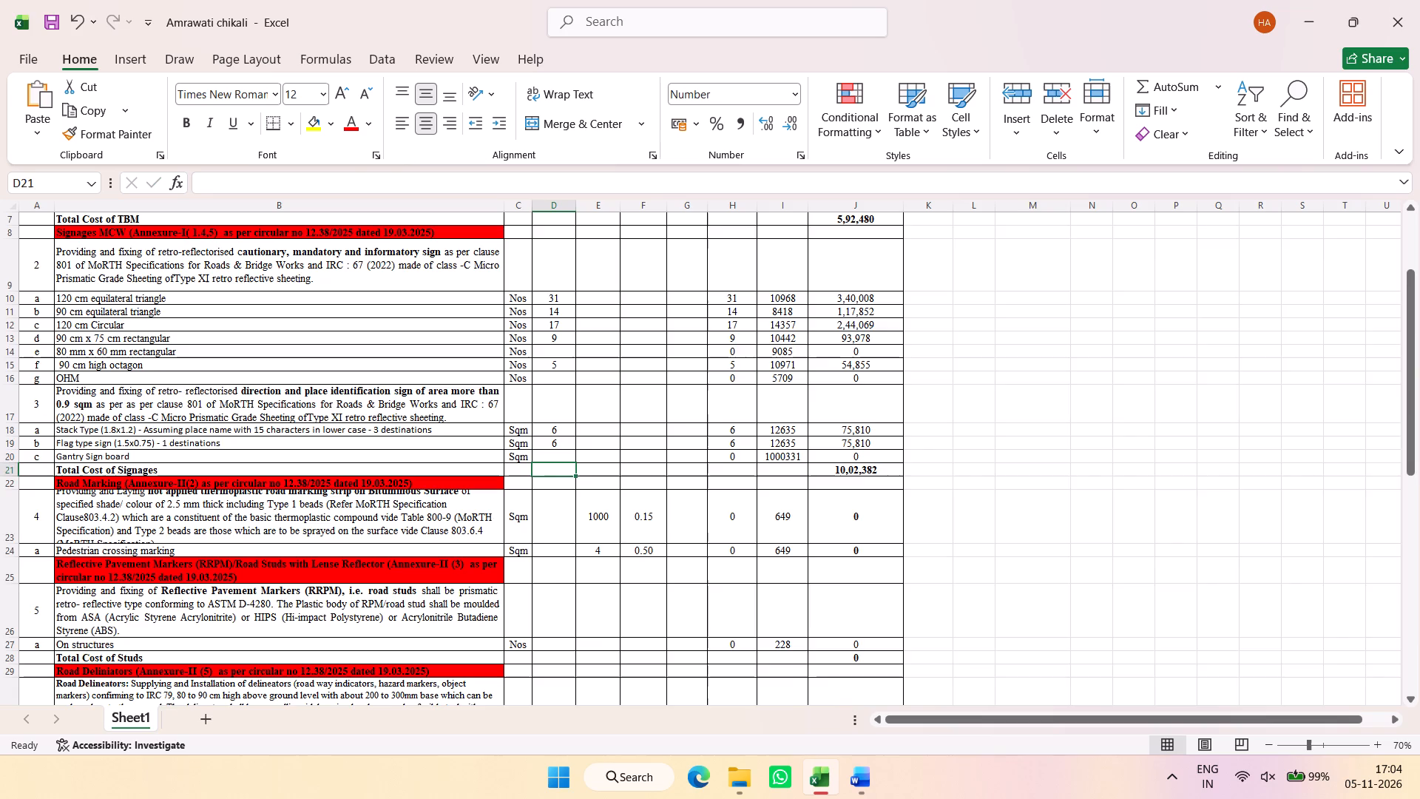
key(Up)
key(Up)
key(Up)
key(Up)
key(Up)
key(Up)
key(Up)
key(Up)
key(Up)
key(Up)
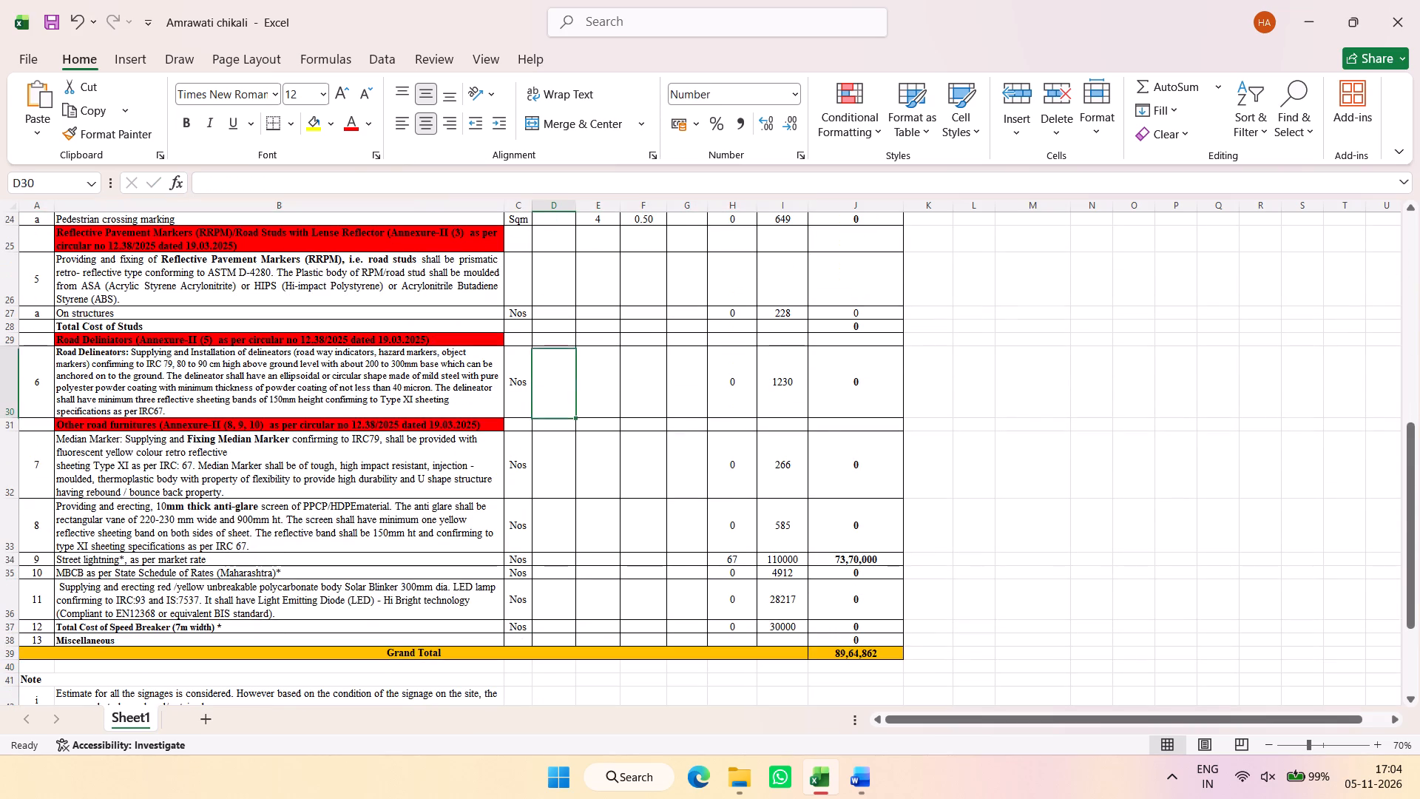
key(Up)
key(Up)
key(Up)
key(Up)
key(Up)
key(Up)
key(Up)
key(Up)
key(Up)
key(Up)
key(Up)
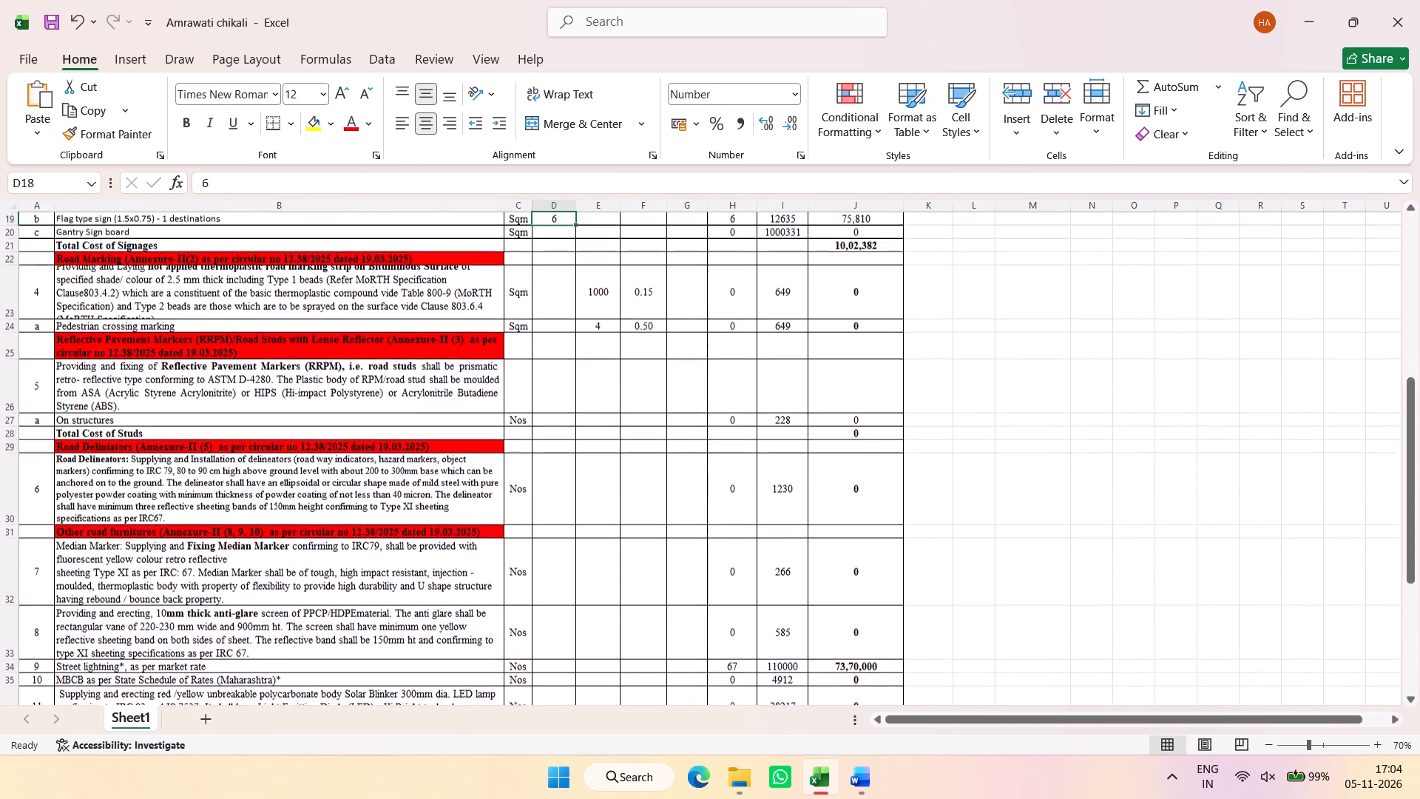
key(Up)
key(Up)
key(Up)
key(Up)
key(Up)
key(Up)
key(Up)
key(Up)
key(Up)
key(Up)
key(Up)
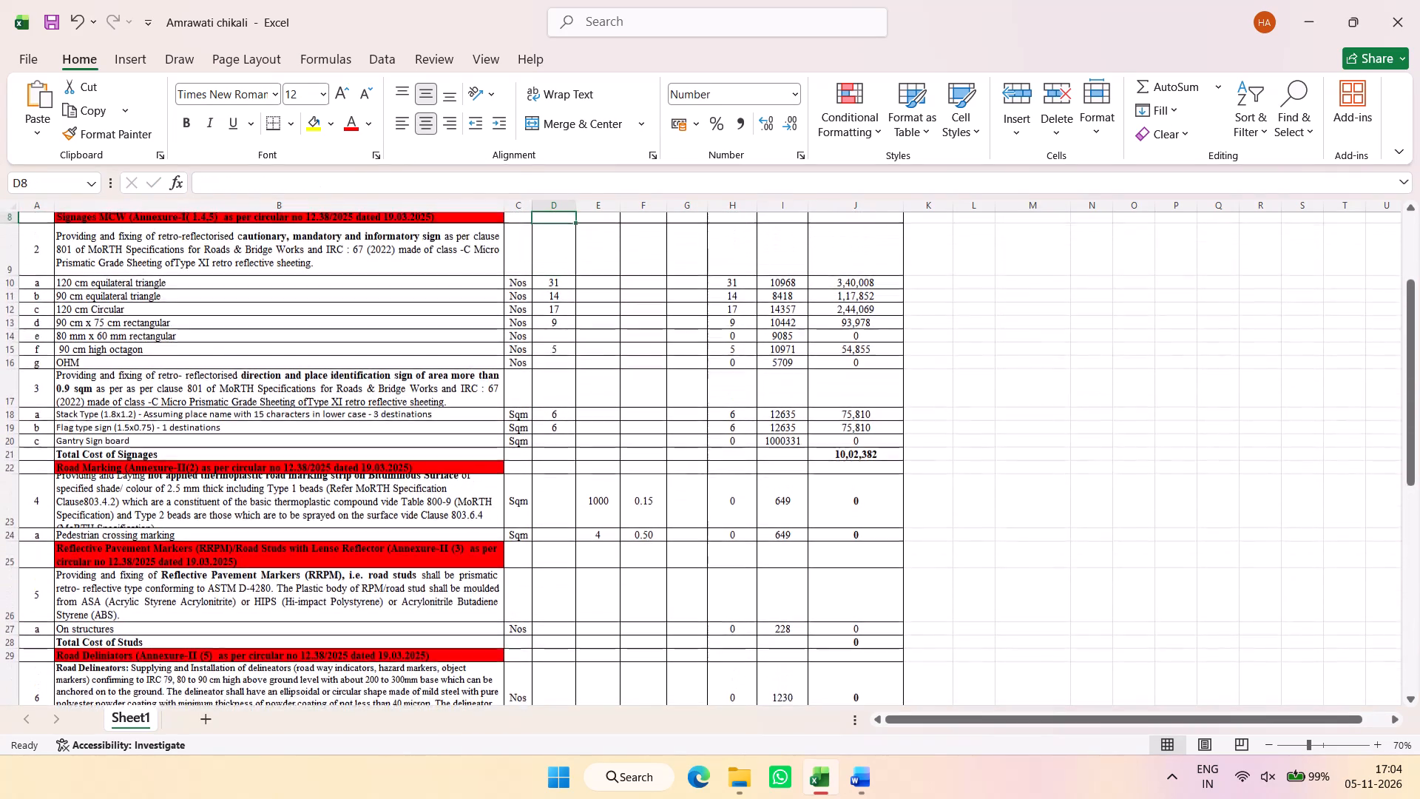
key(Up)
key(Up)
key(Down)
key(Down)
key(Down)
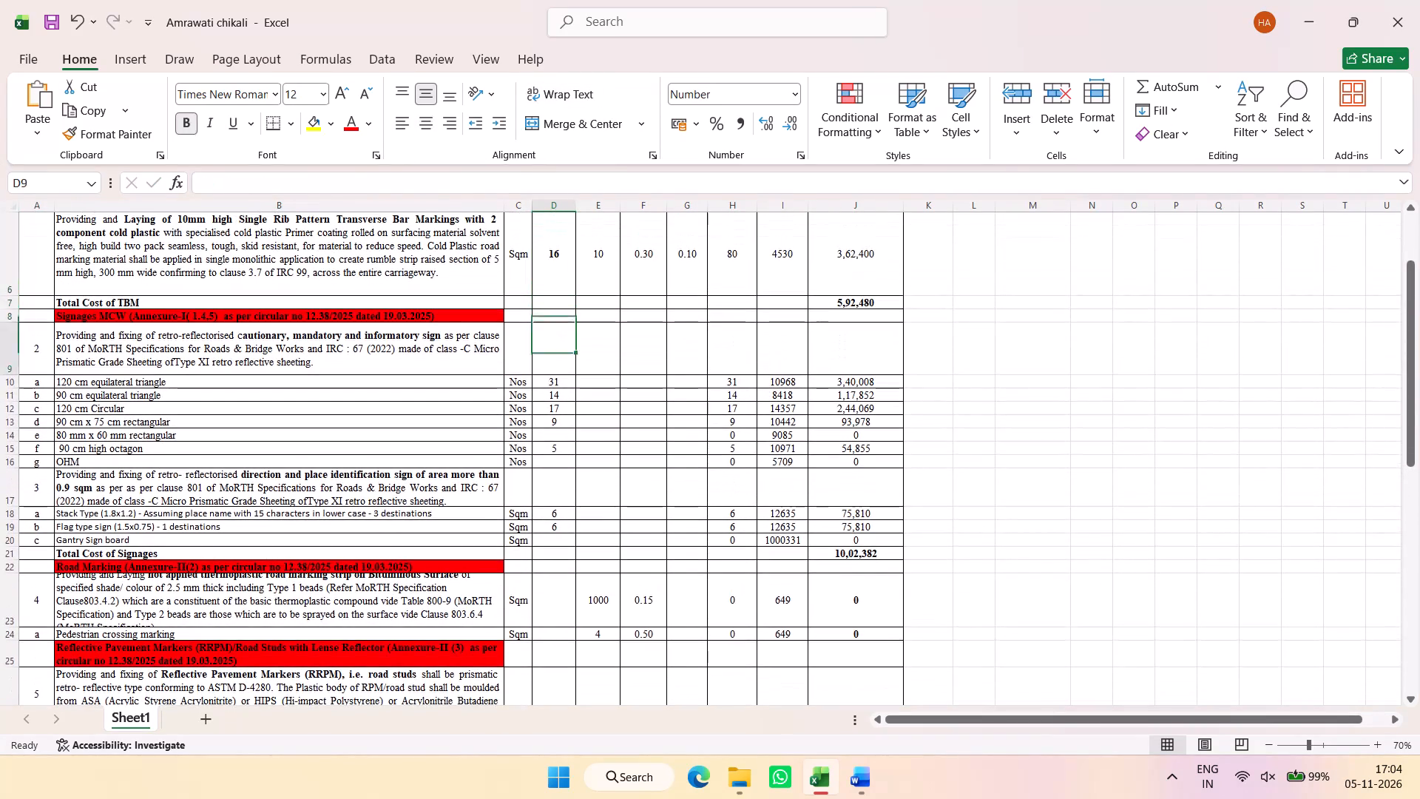
key(Down)
key(Down)
key(Down)
key(Down)
key(Down)
key(Down)
key(Down)
key(Down)
key(Down)
key(Down)
key(Down)
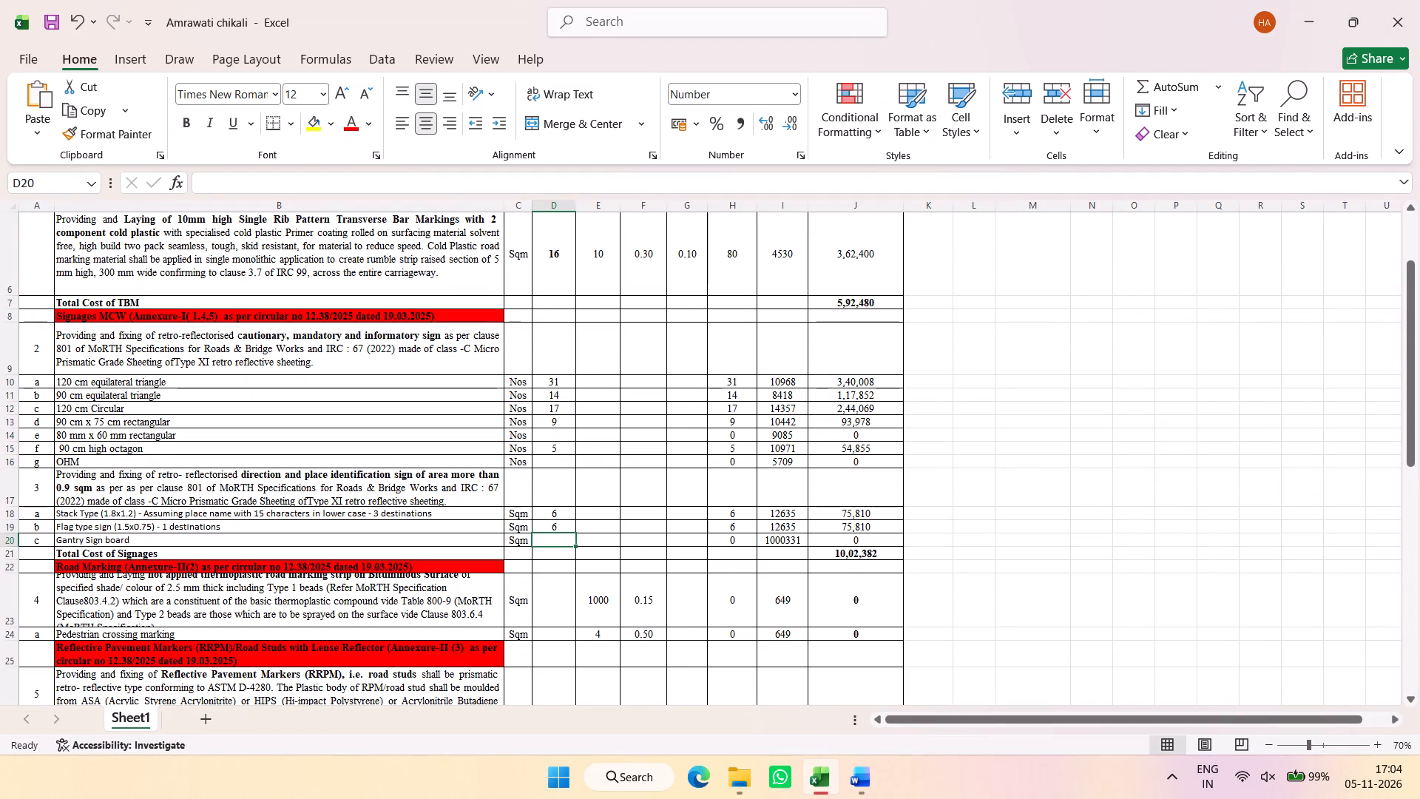
click(89, 492)
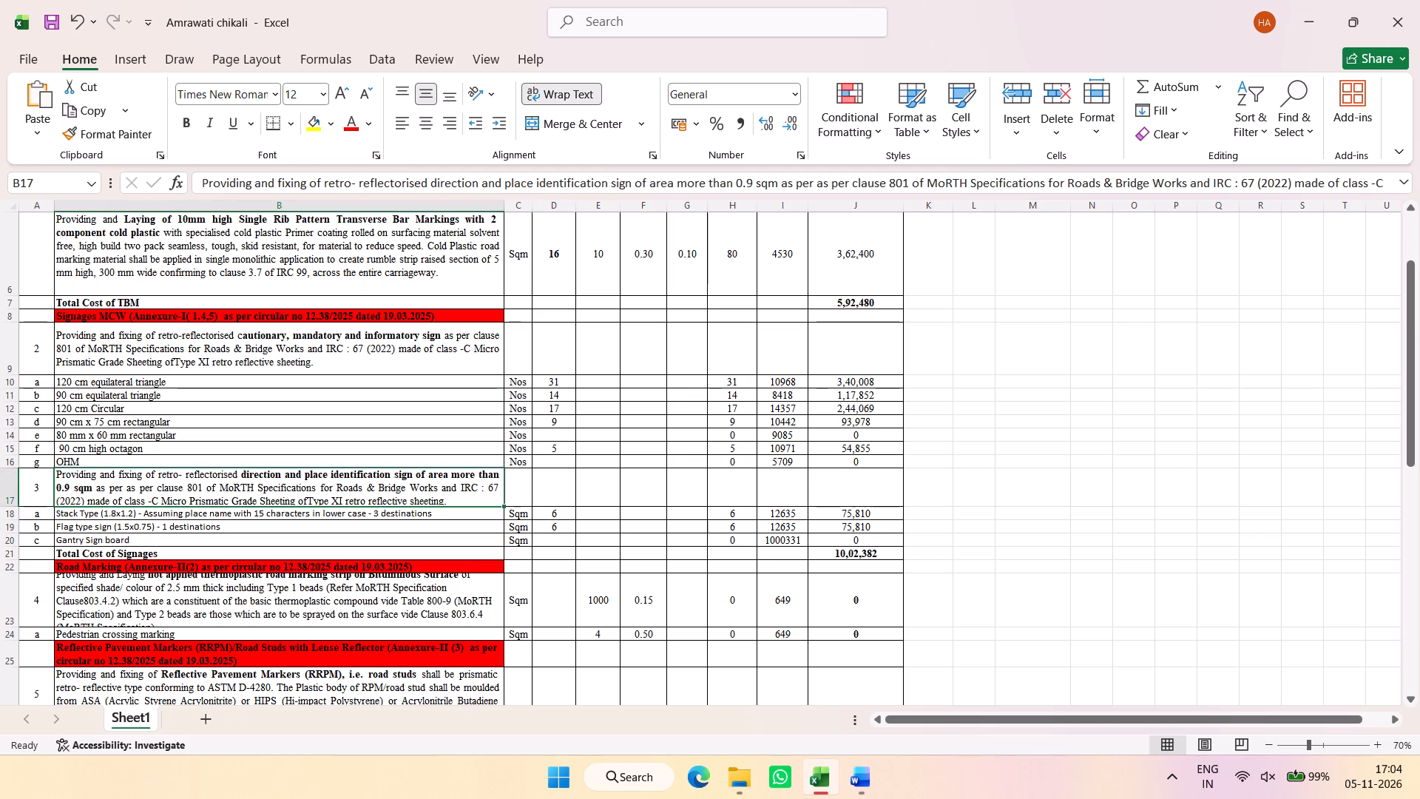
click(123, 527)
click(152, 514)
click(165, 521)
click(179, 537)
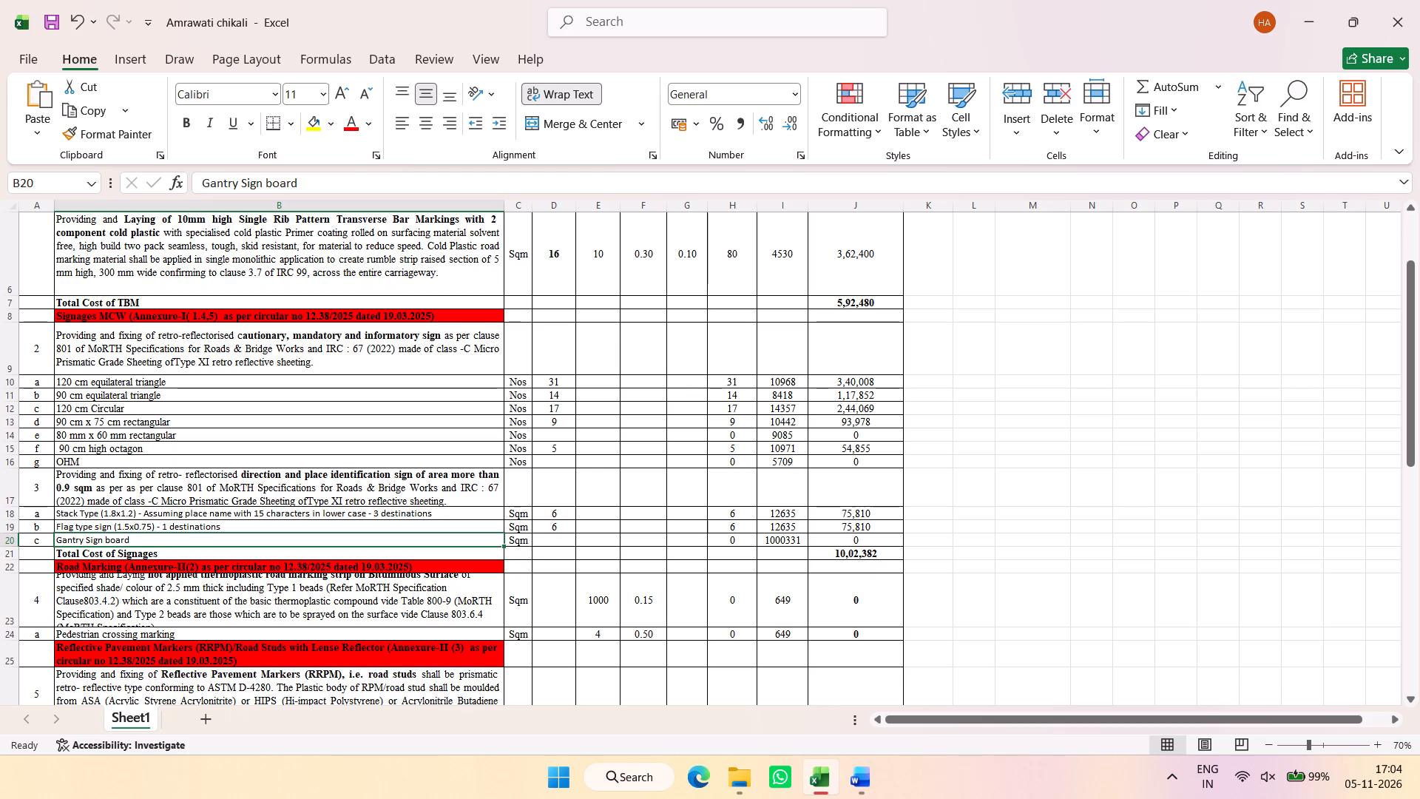
Auto-fit the height of the thermoplastic road marking strip row (item 4) to its full description.
scroll(528, 489, down, 1)
click(223, 421)
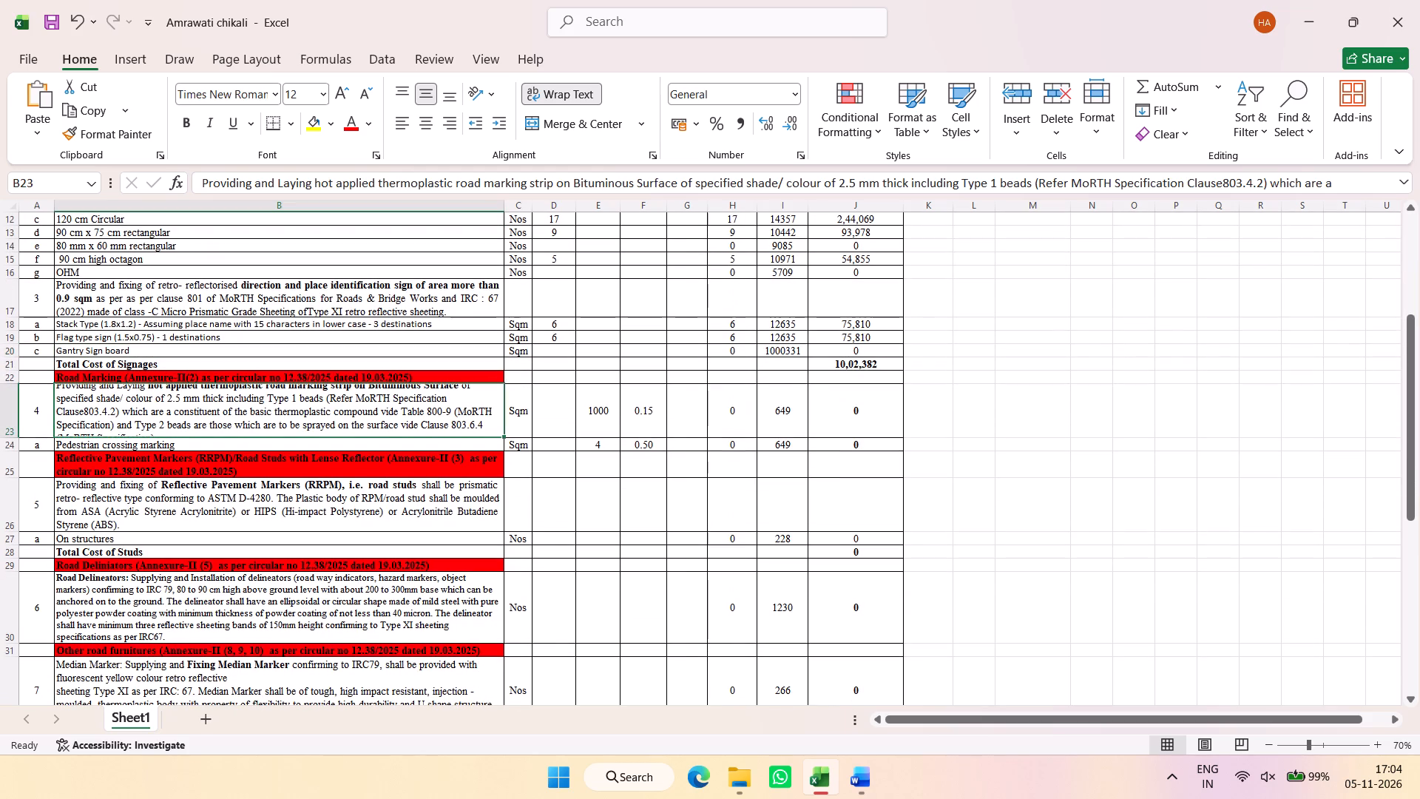
double_click(11, 436)
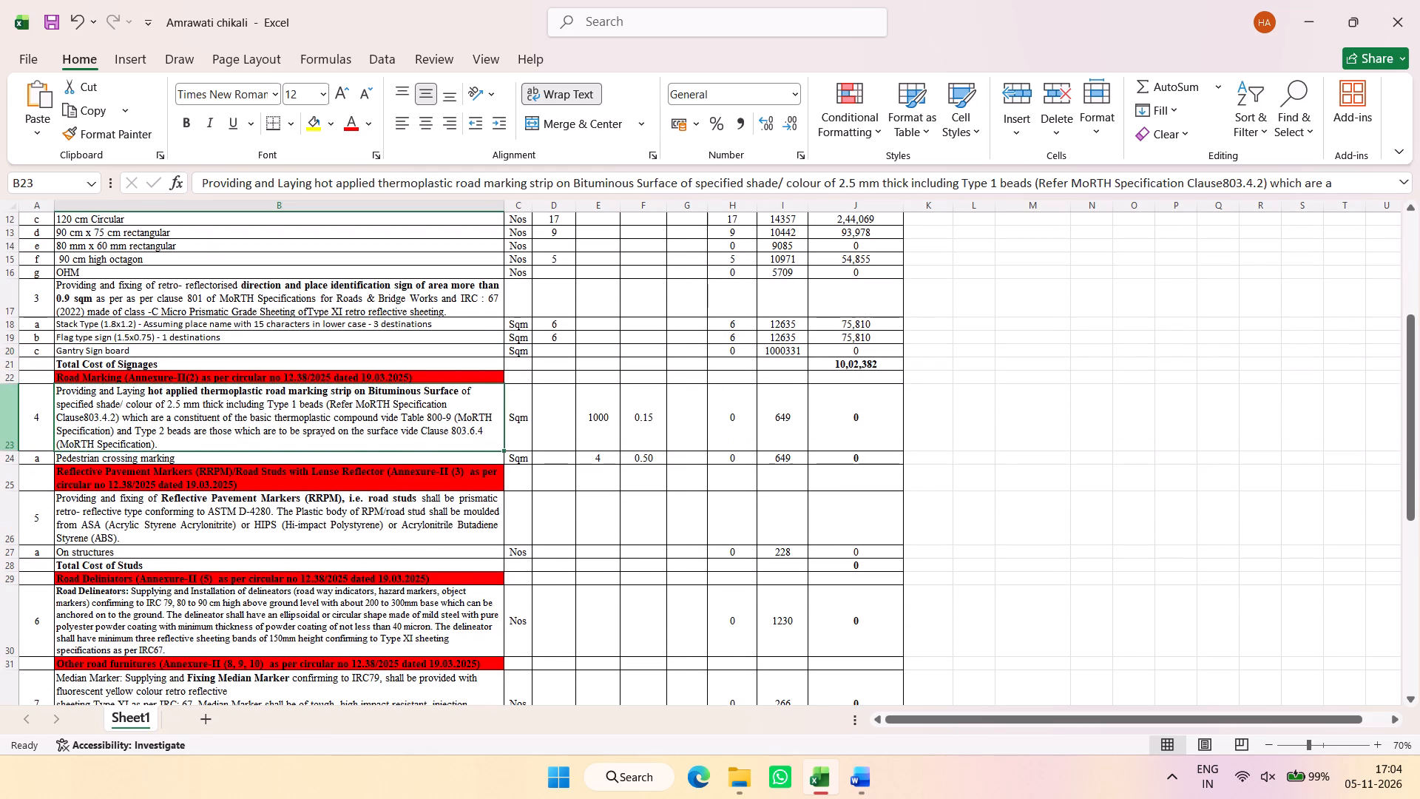
Switch to the Word design report and examine the Ausa-Chakur budgetary estimate table, from signages to road studs.
click(861, 780)
scroll(605, 544, down, 5)
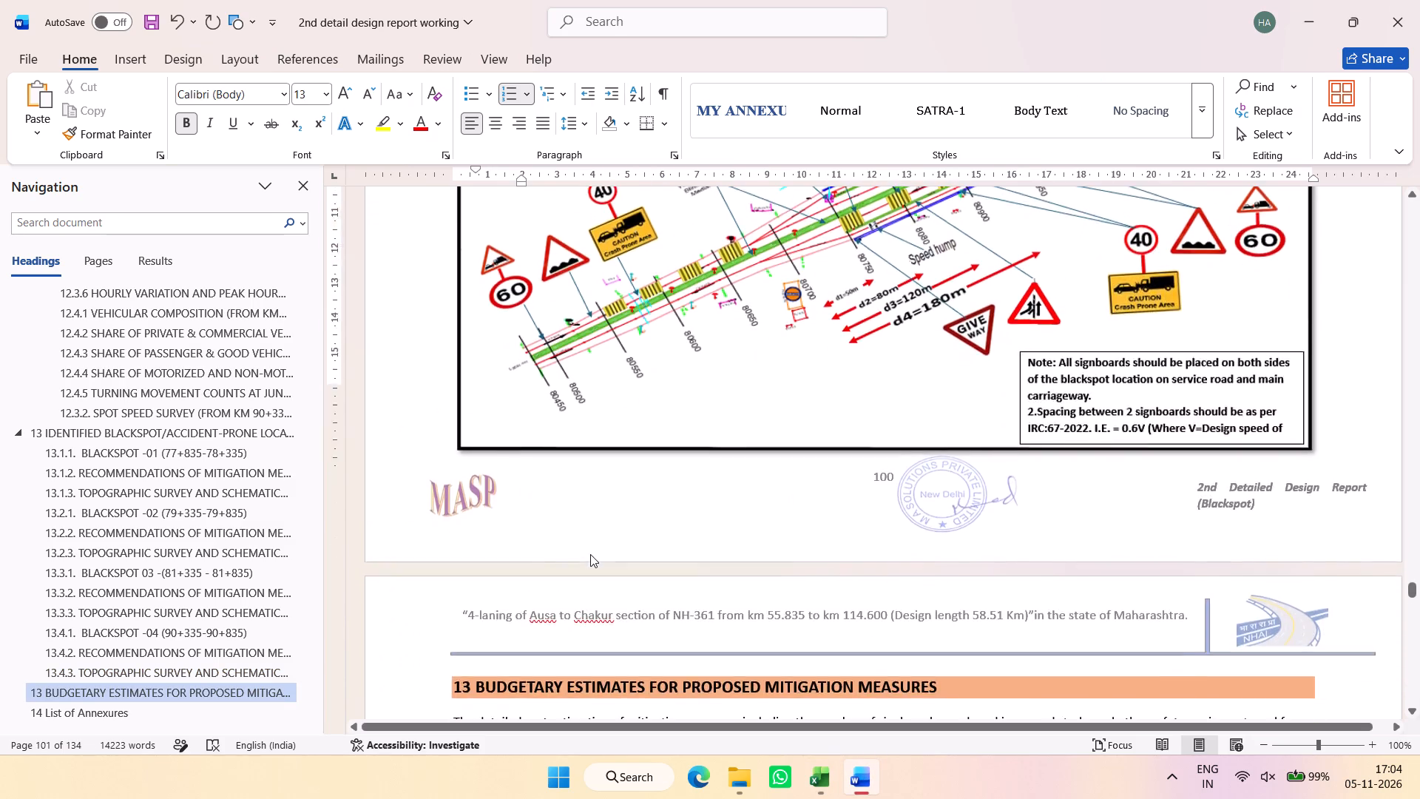
scroll(590, 554, down, 14)
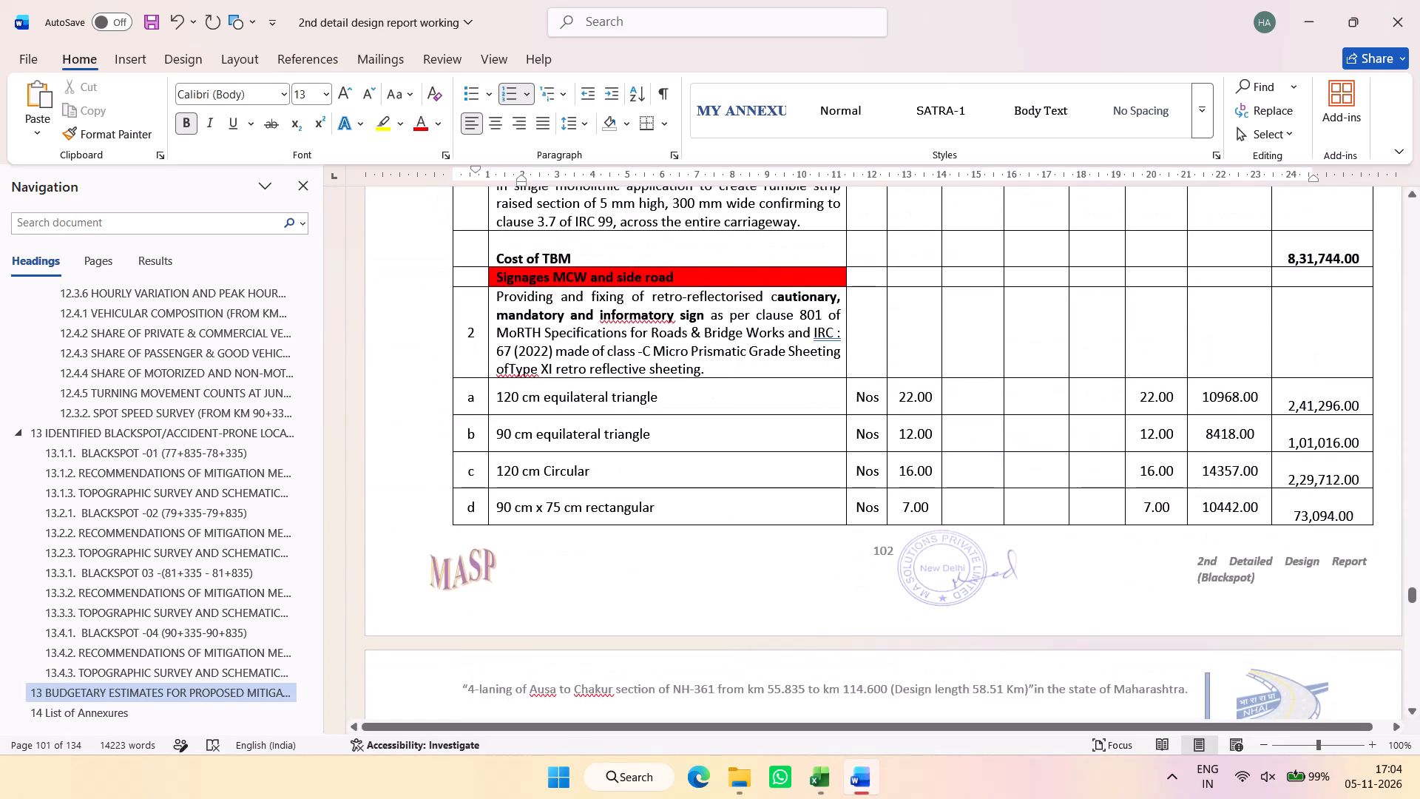
scroll(589, 529, down, 15)
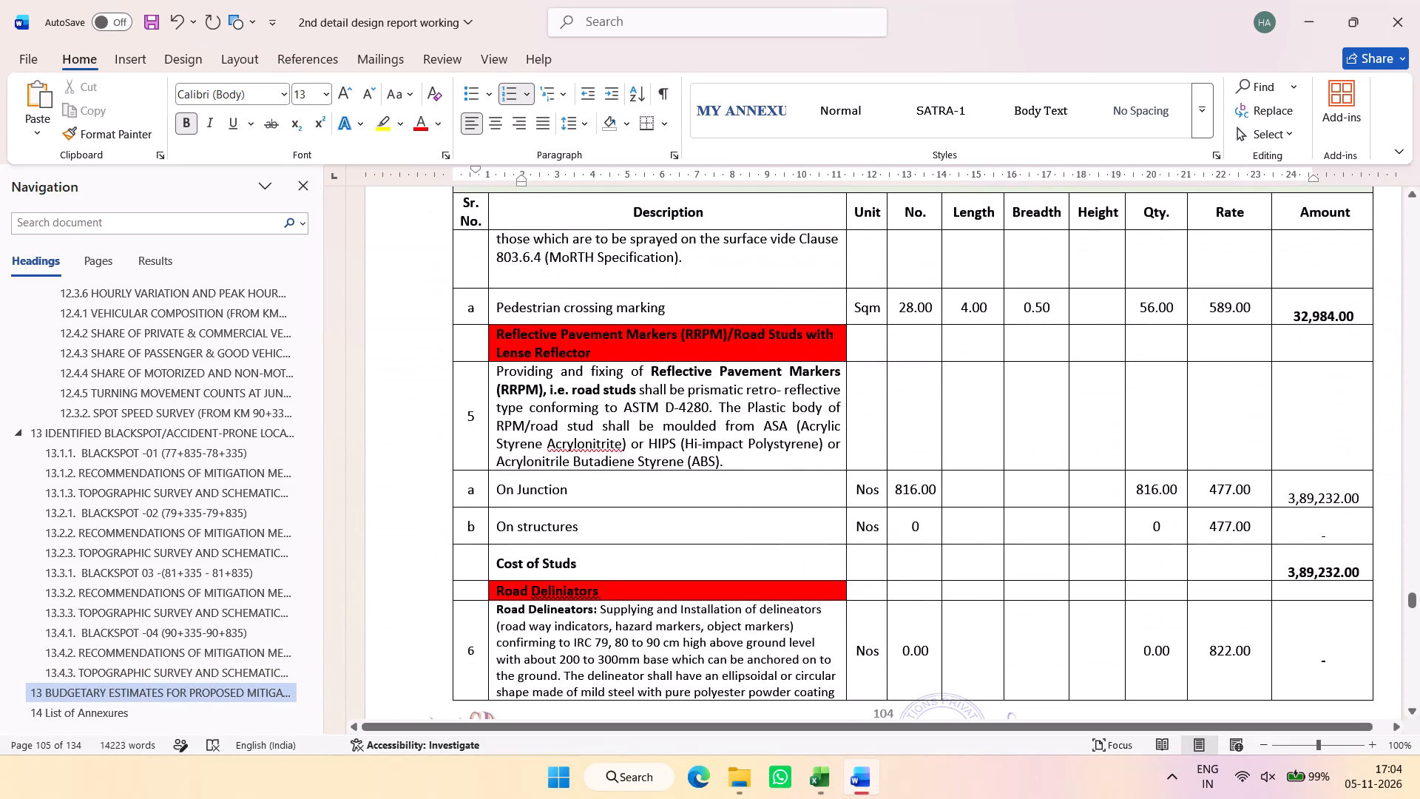
scroll(594, 512, up, 9)
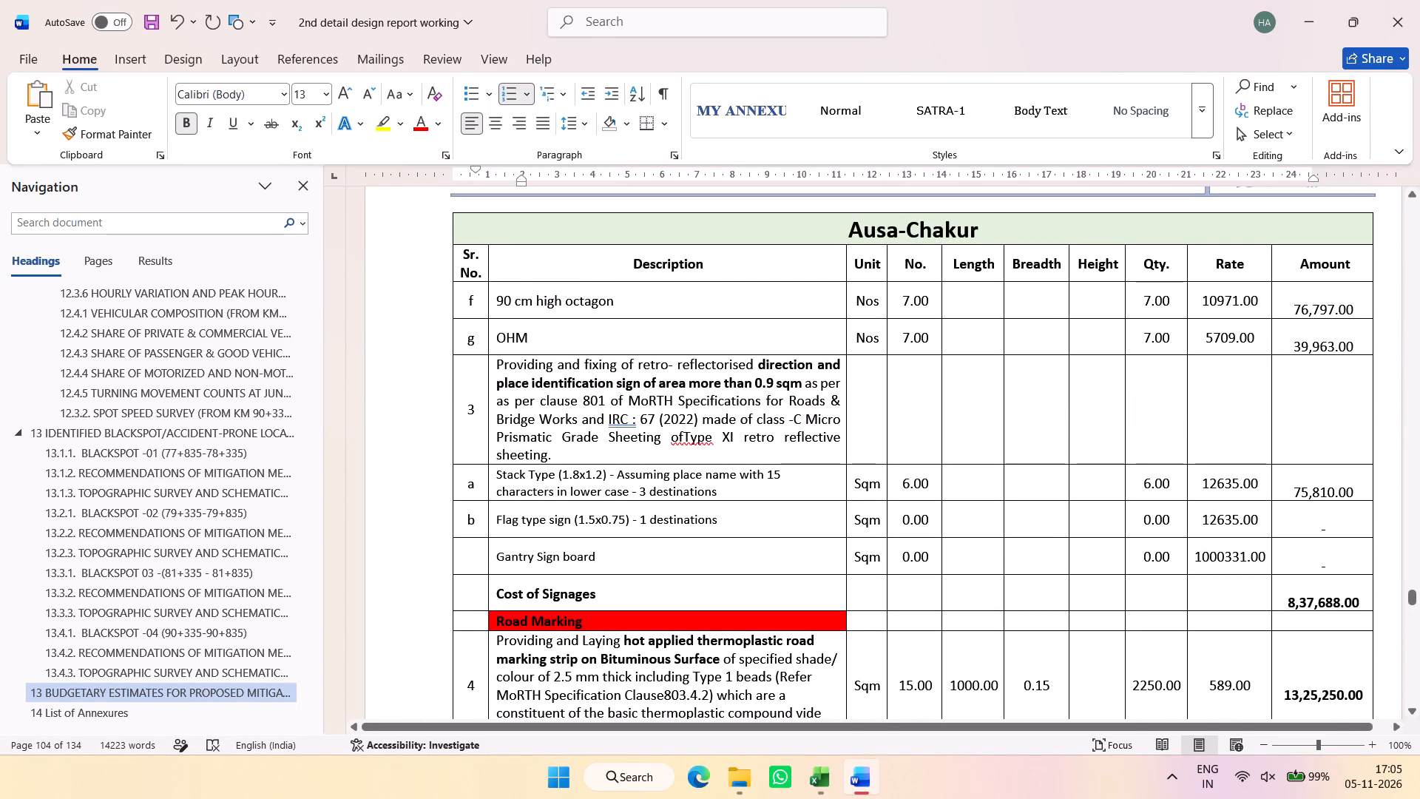
Compare with the Excel sheet and enter c as the Sr. No. of the Gantry Sign board row in the Word table.
key(alt+Tab)
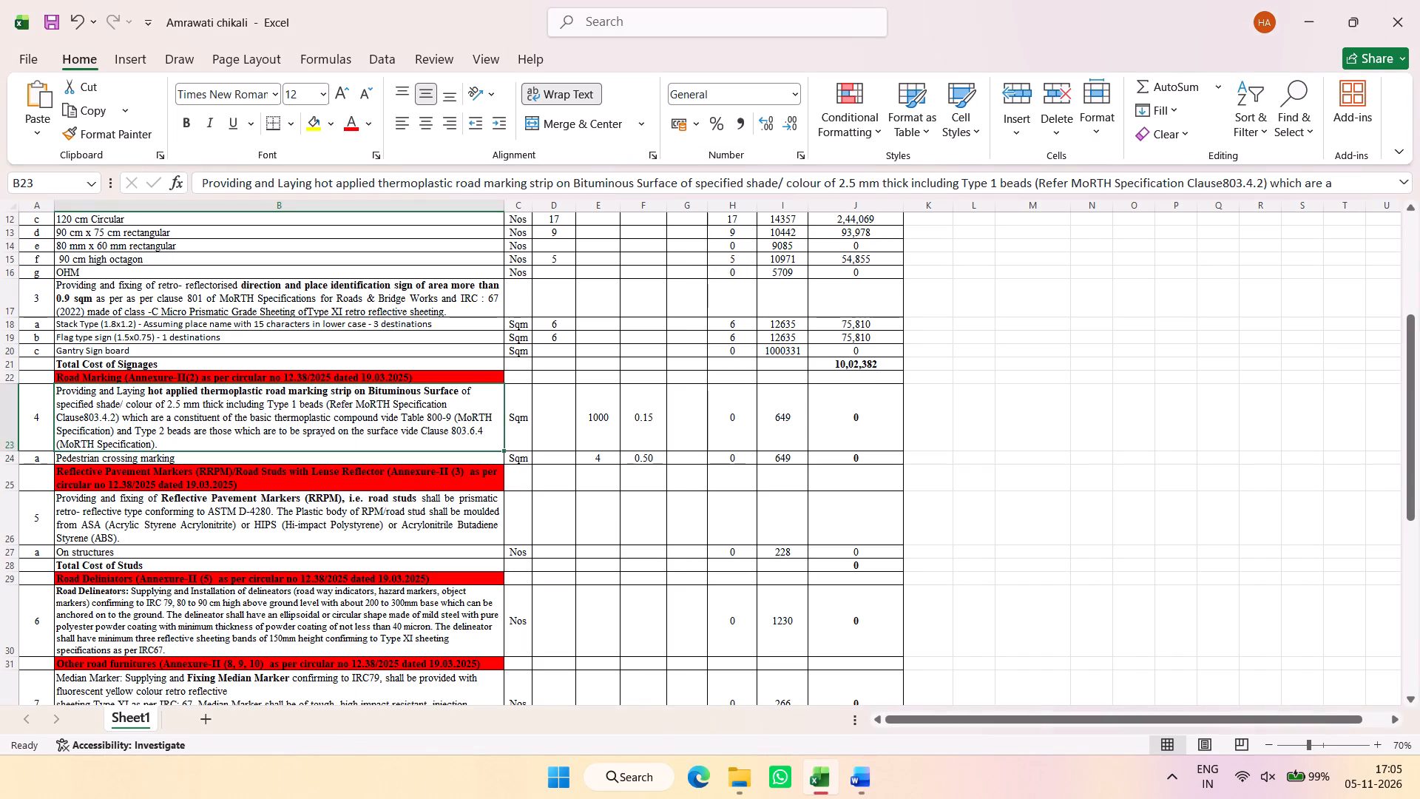
key(alt+Tab)
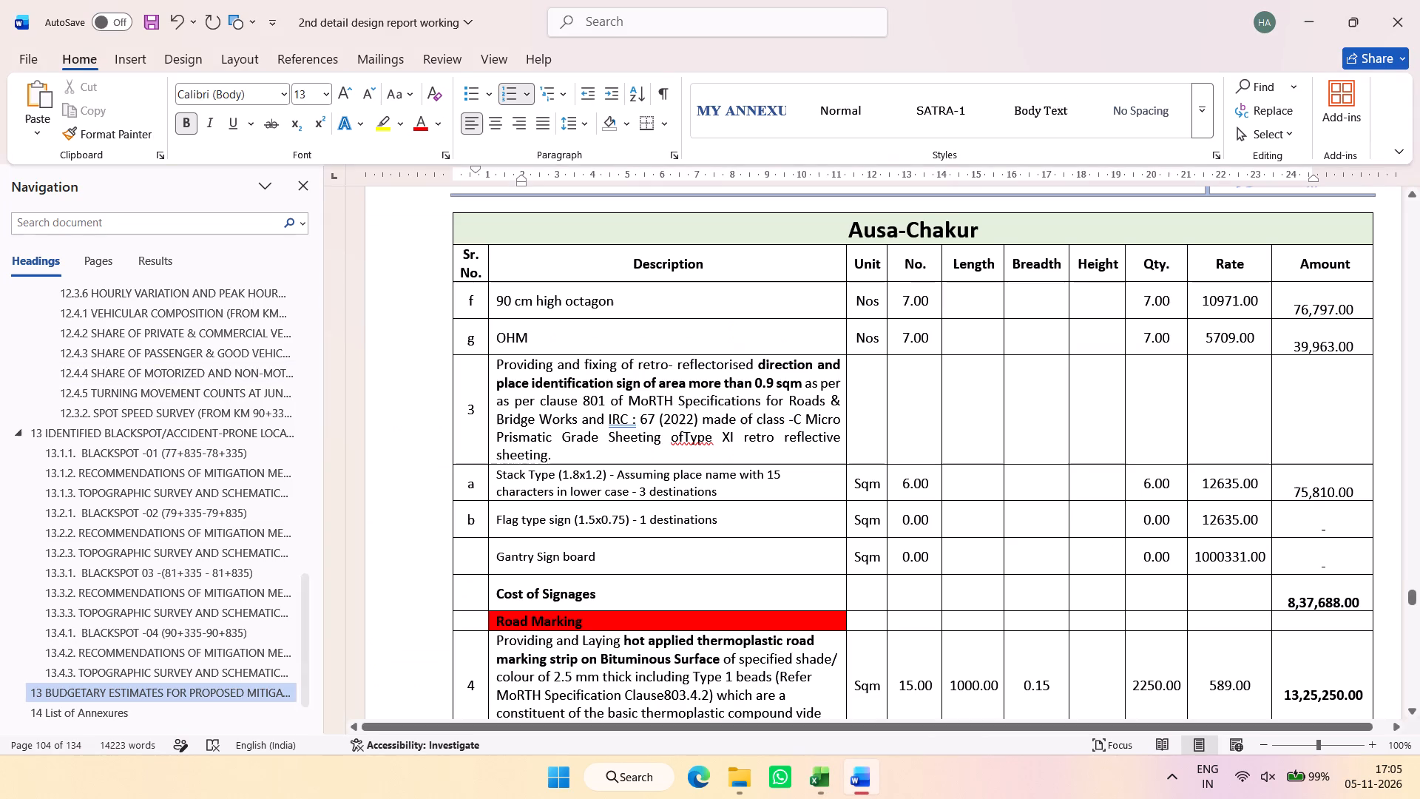
click(464, 553)
key(c)
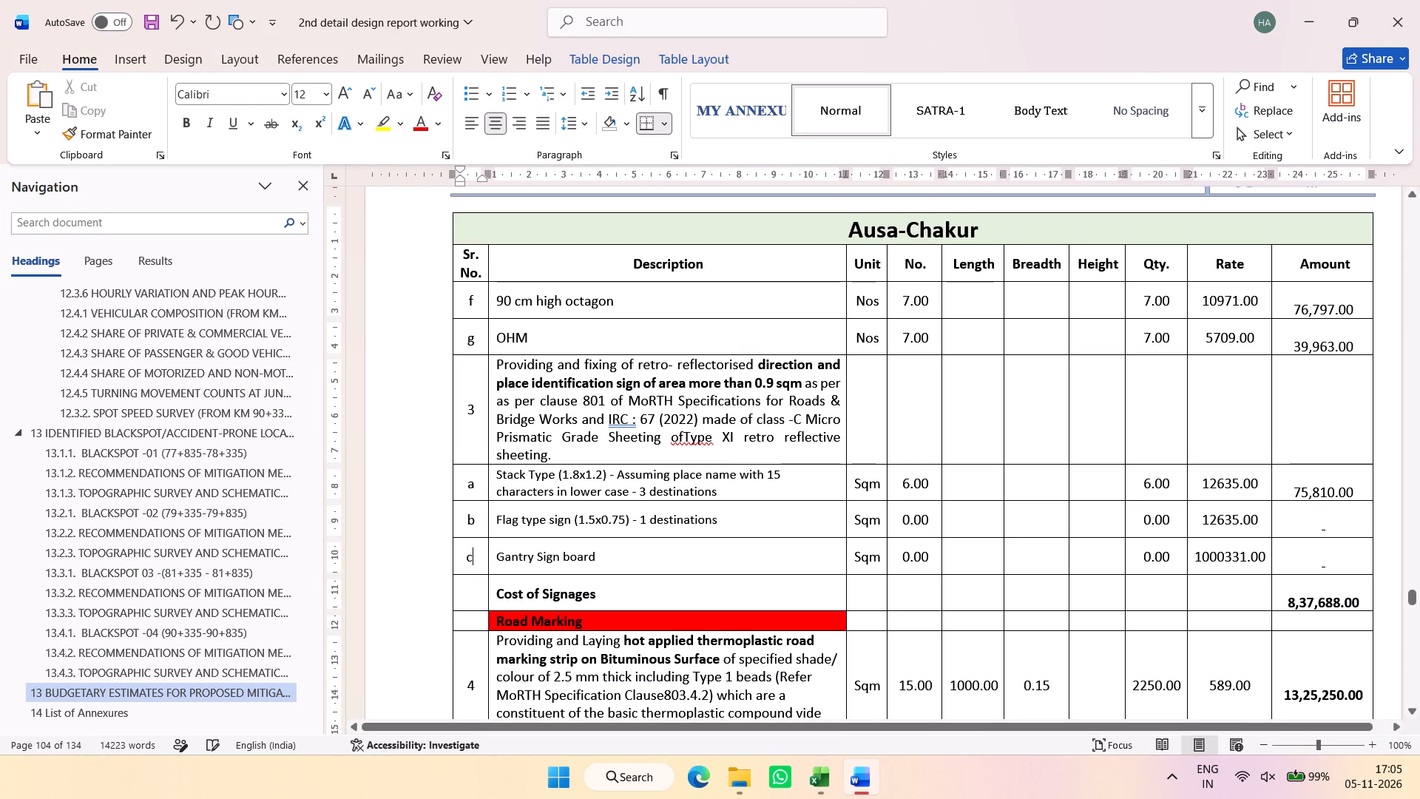
click(598, 558)
Read the Word table's rows from road marking down to other road furnitures, and return to the Excel estimate.
key(alt+Tab)
key(alt+Tab)
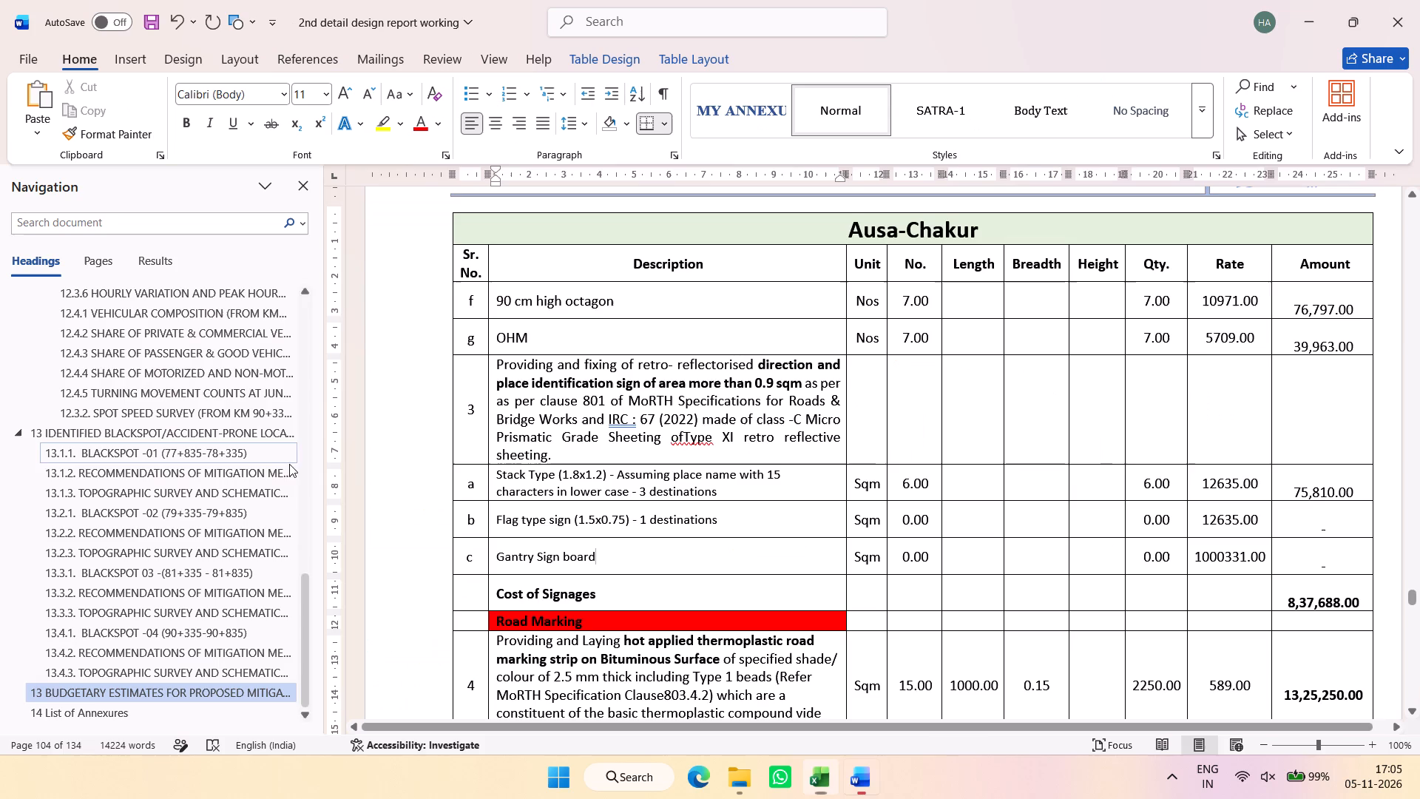
scroll(509, 513, down, 14)
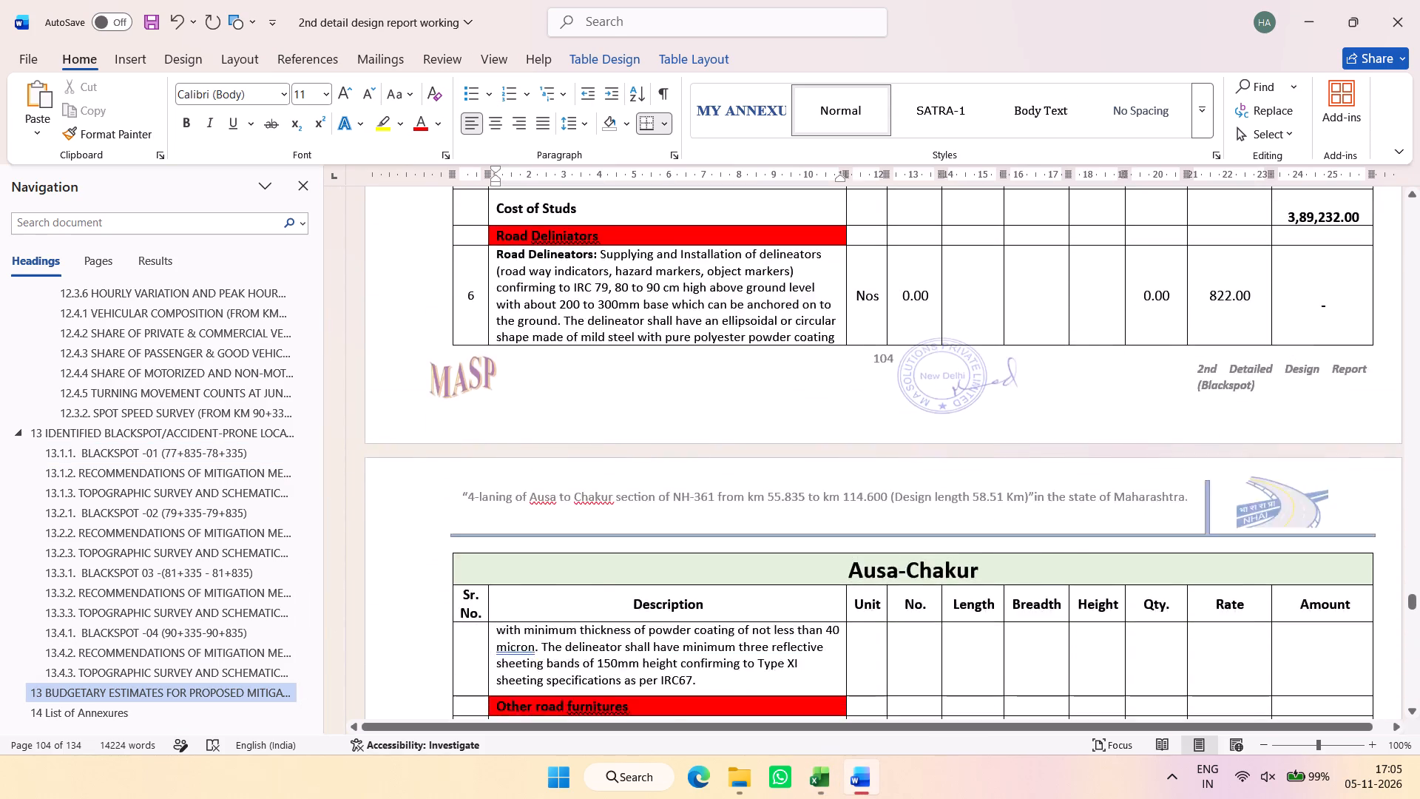
scroll(504, 503, down, 3)
key(alt+Tab)
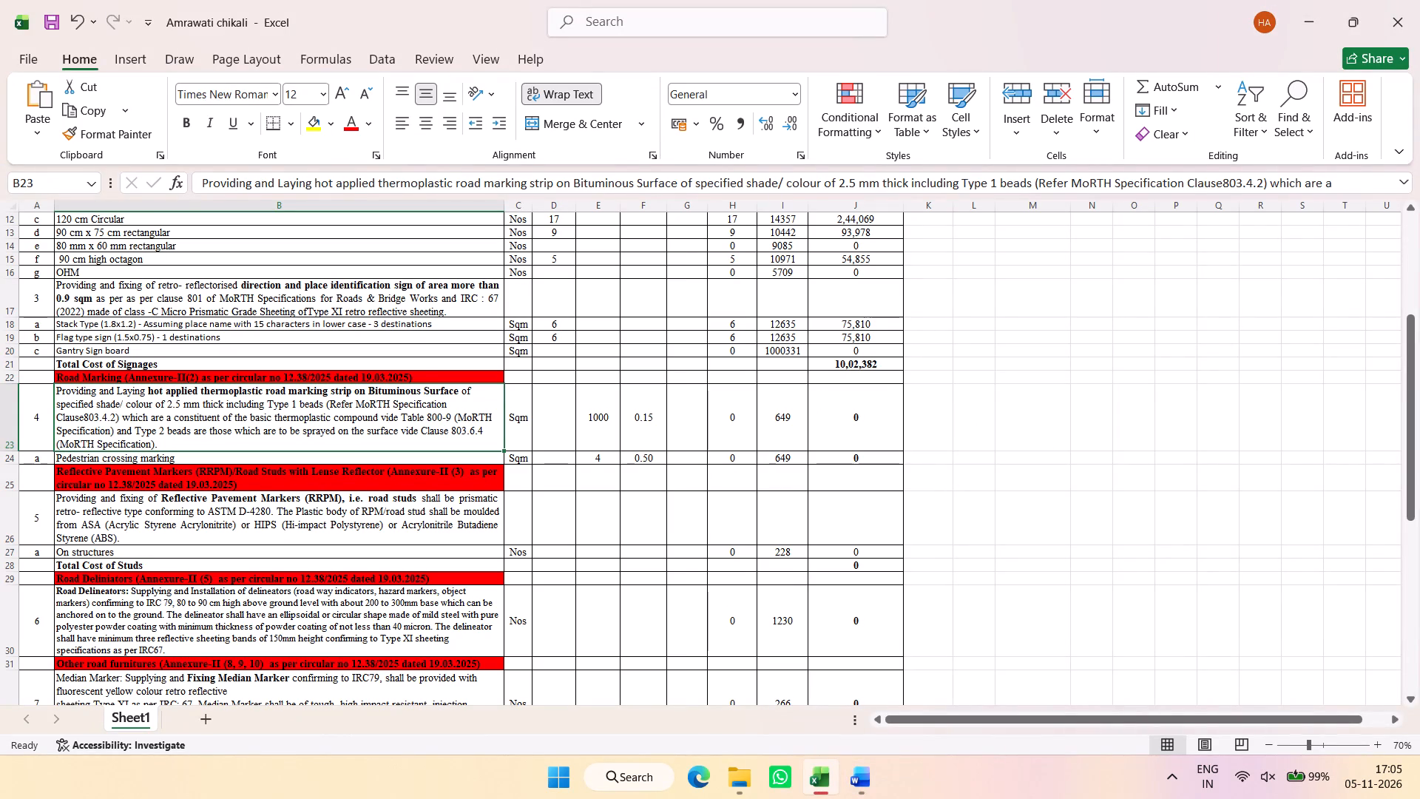
Inspect the quantity formula of the thermoplastic road marking strip item.
click(569, 425)
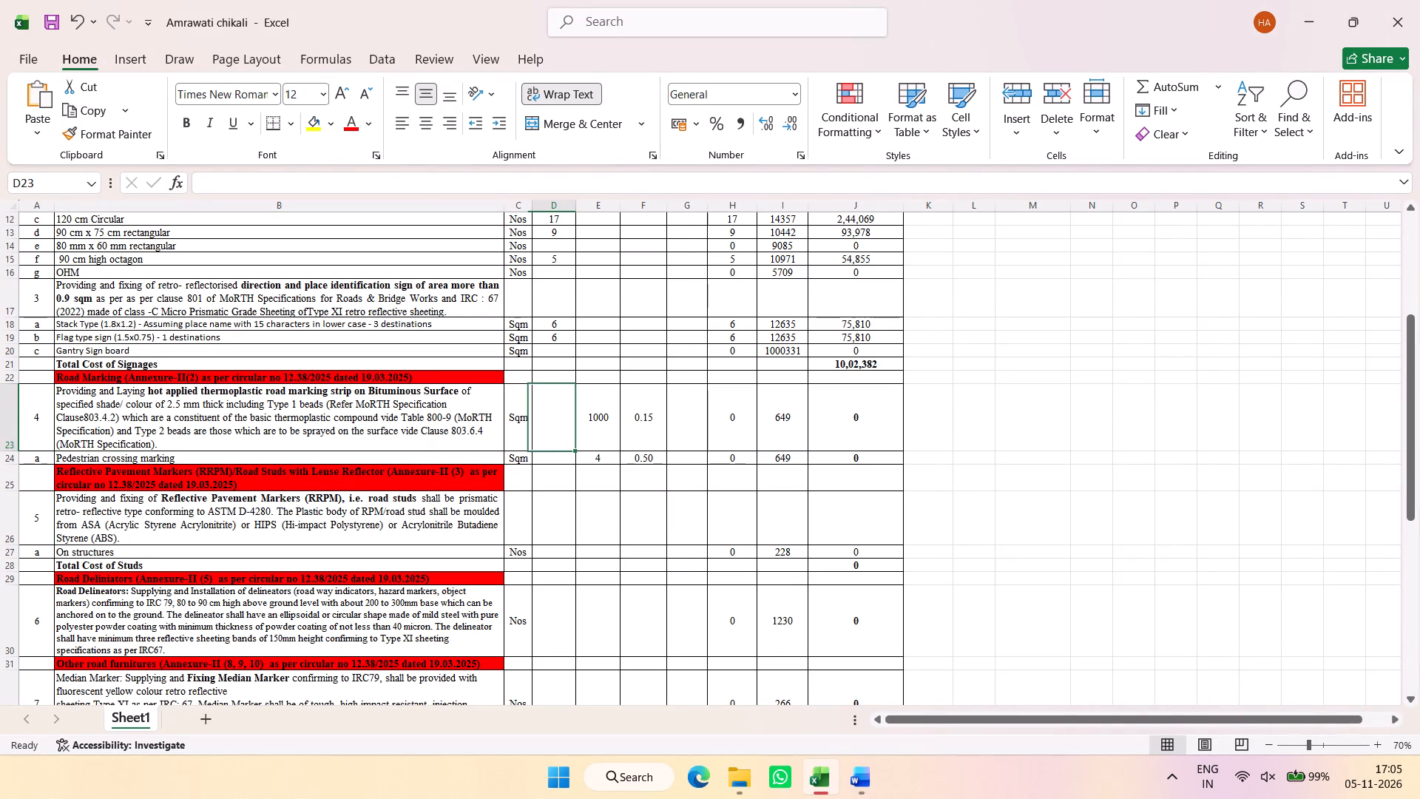
click(740, 417)
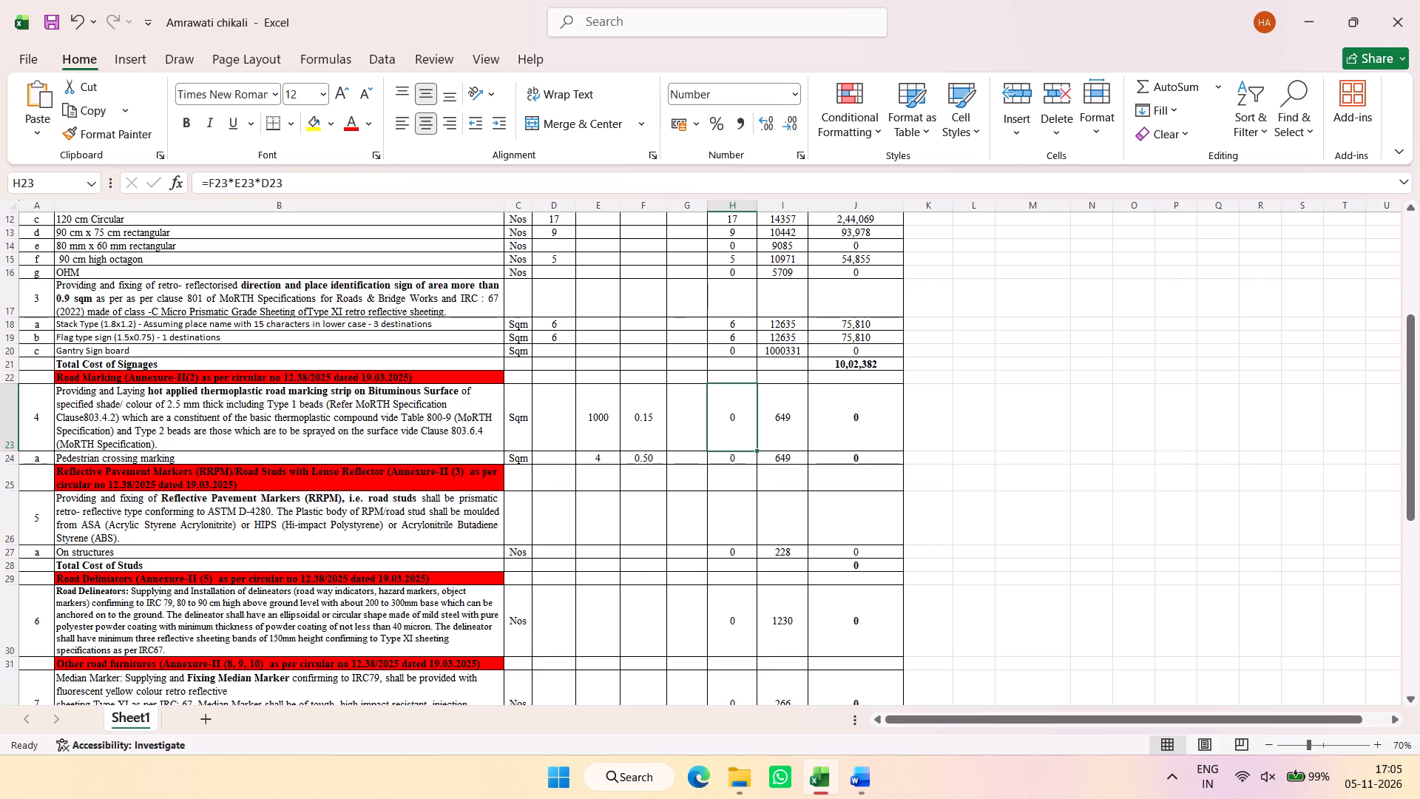
click(295, 185)
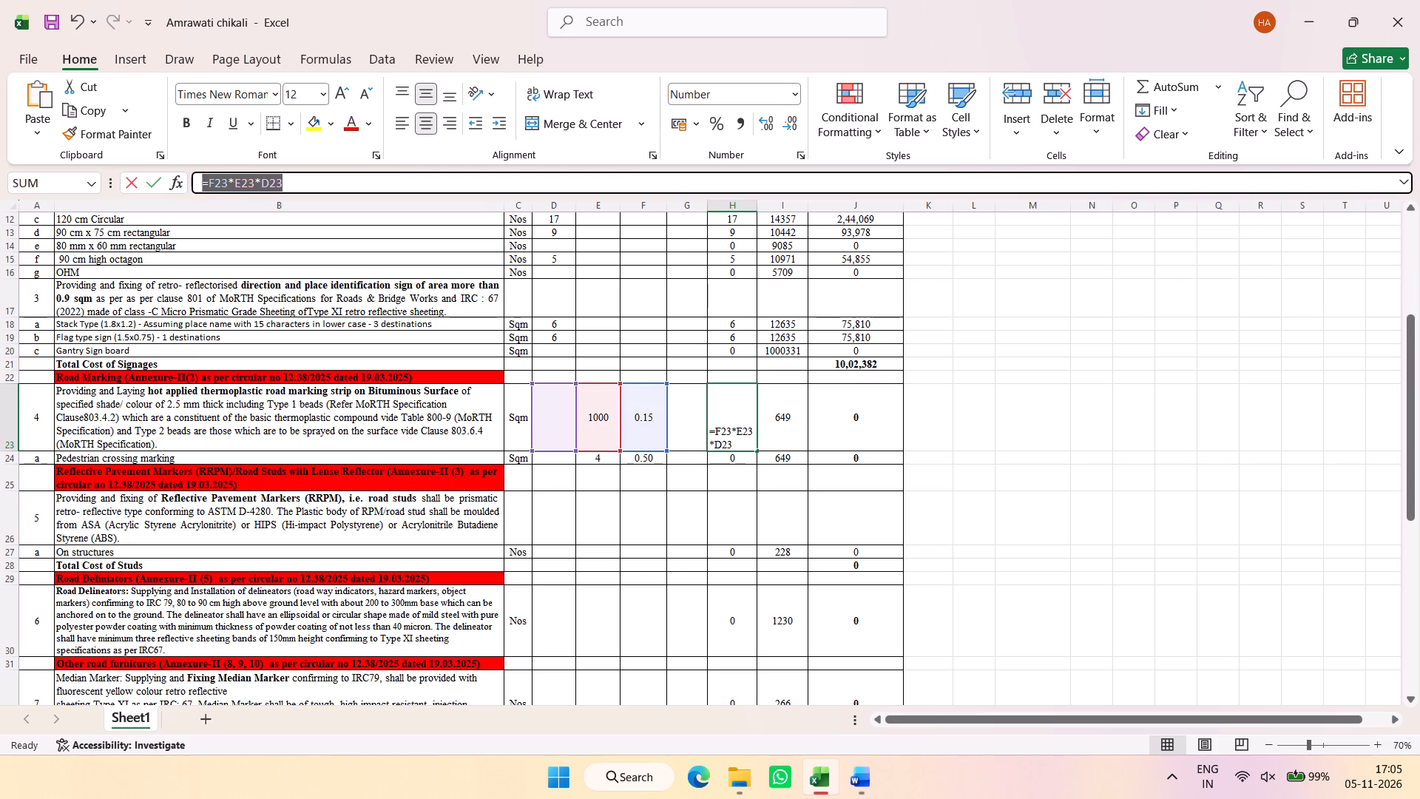
click(333, 179)
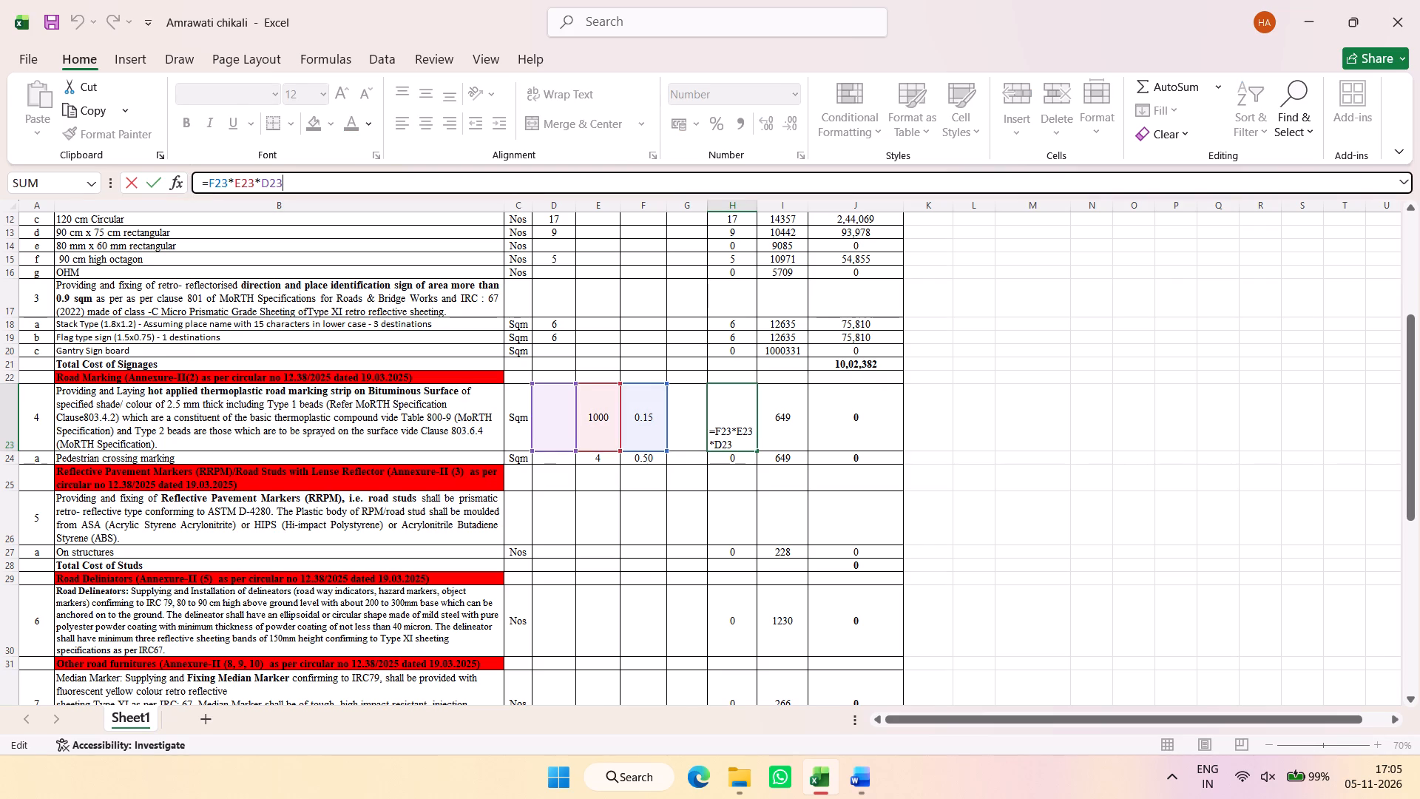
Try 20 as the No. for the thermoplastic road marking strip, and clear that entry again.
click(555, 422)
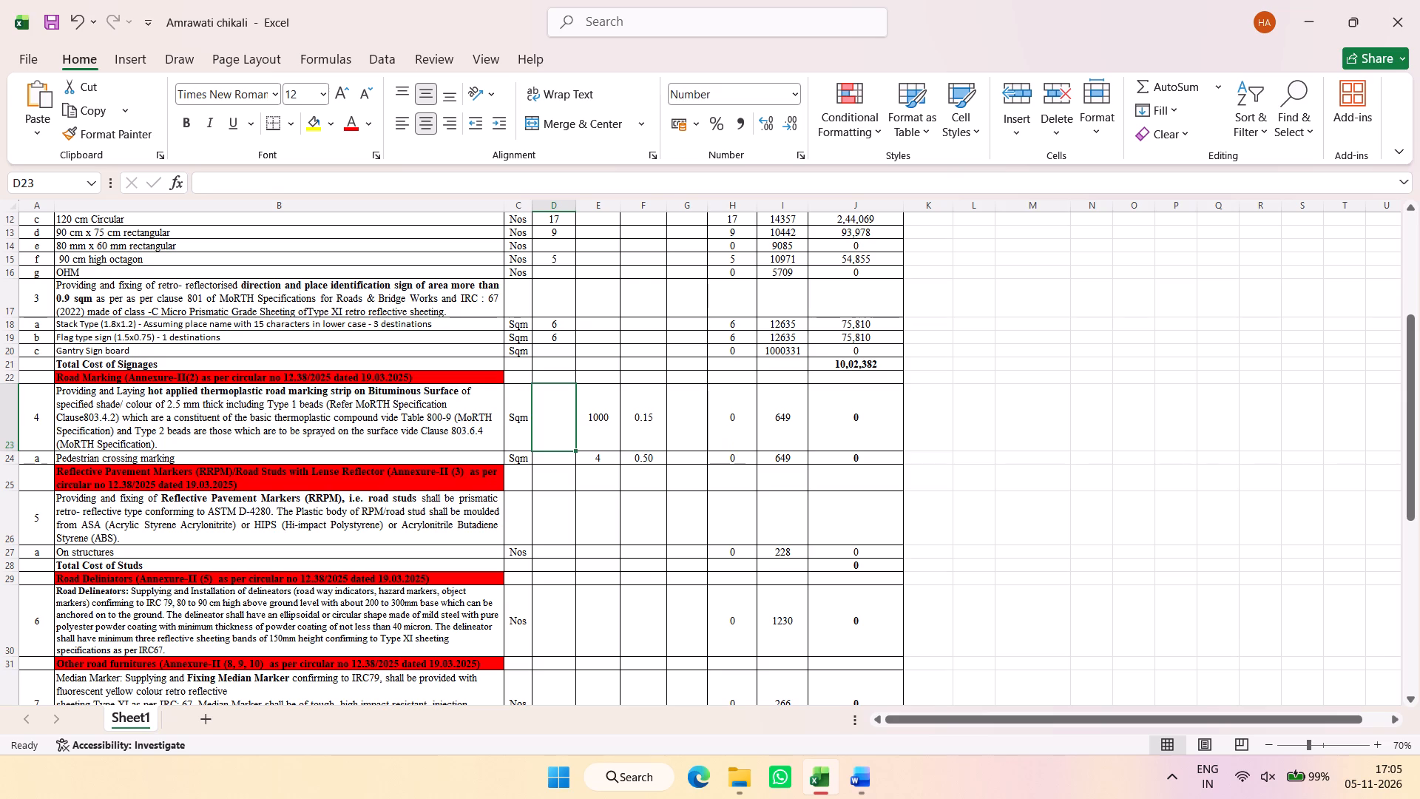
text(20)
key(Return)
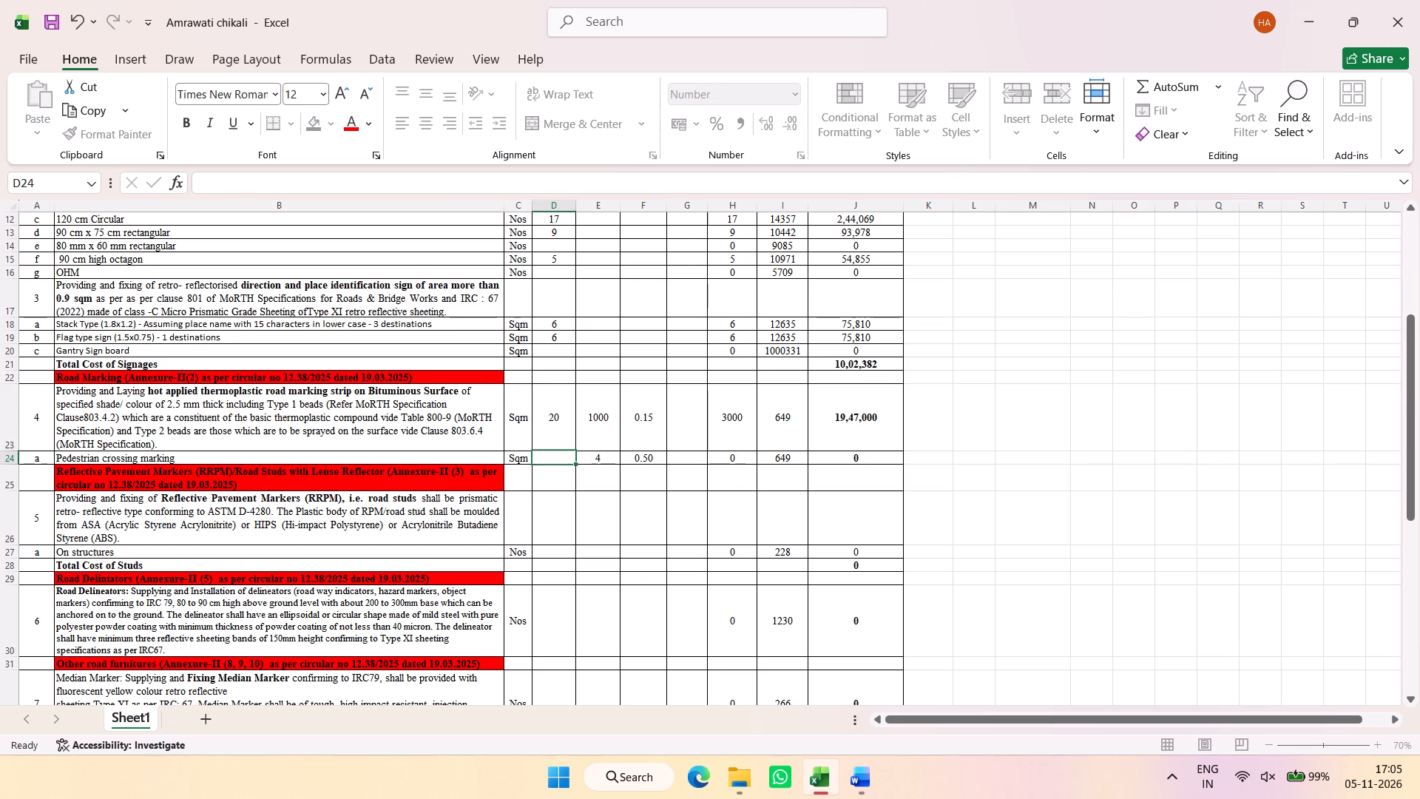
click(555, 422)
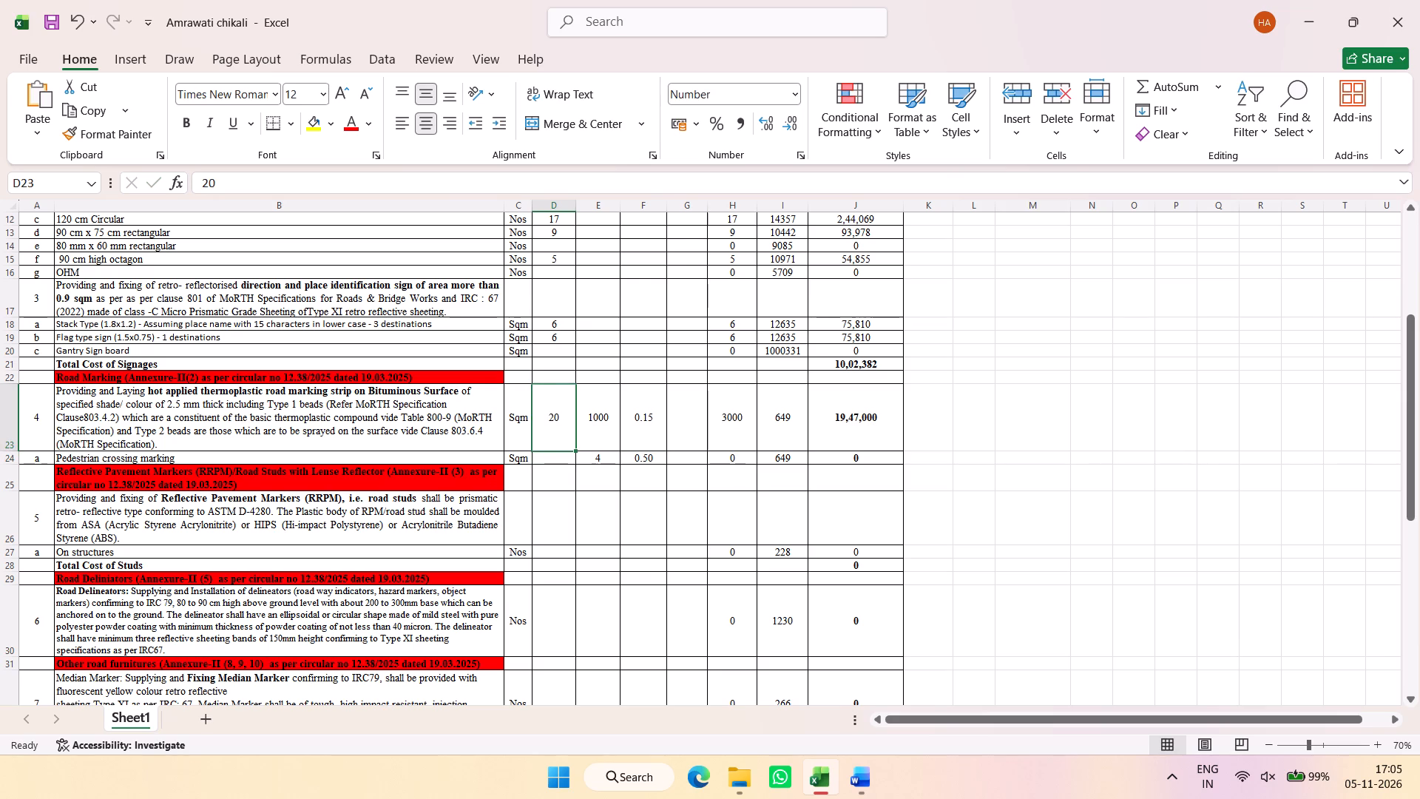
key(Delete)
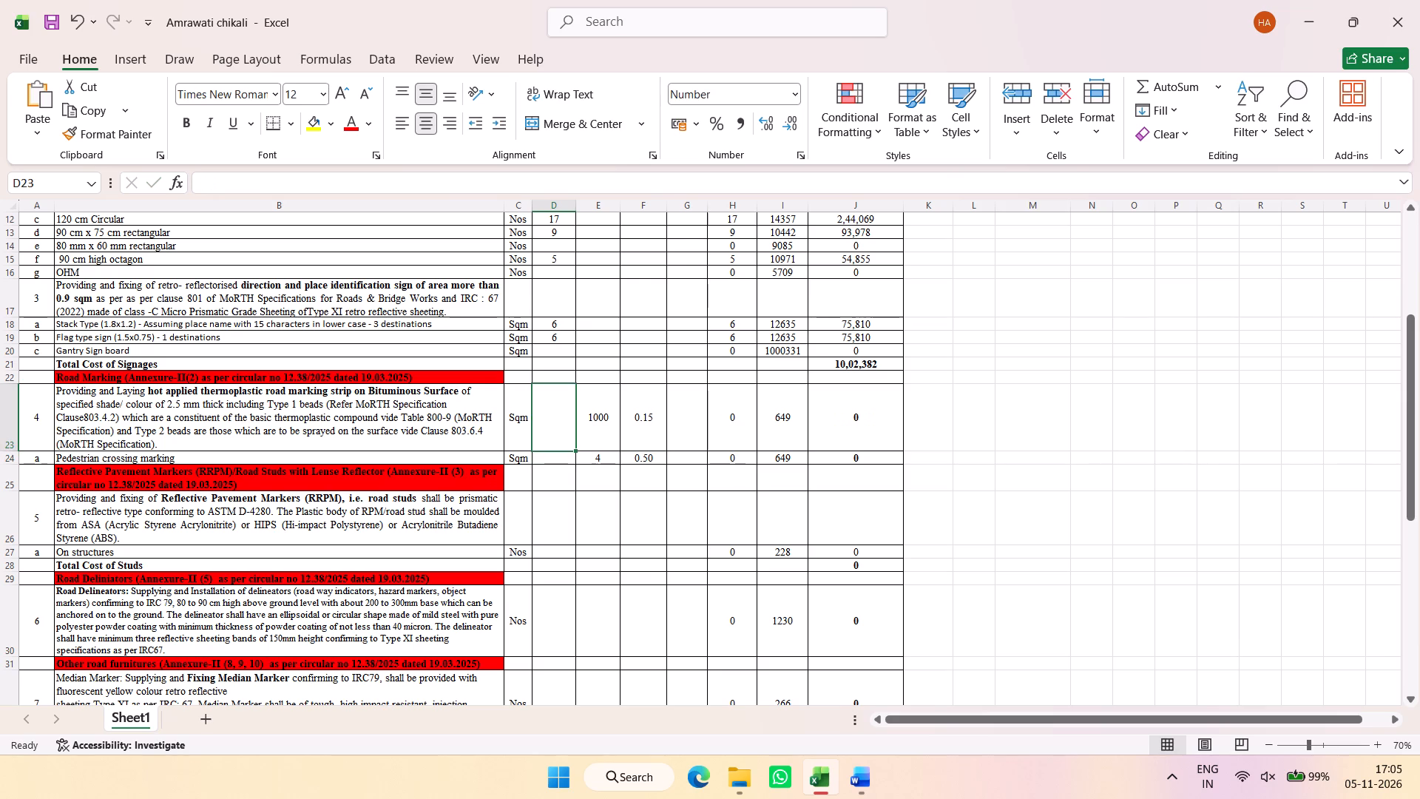
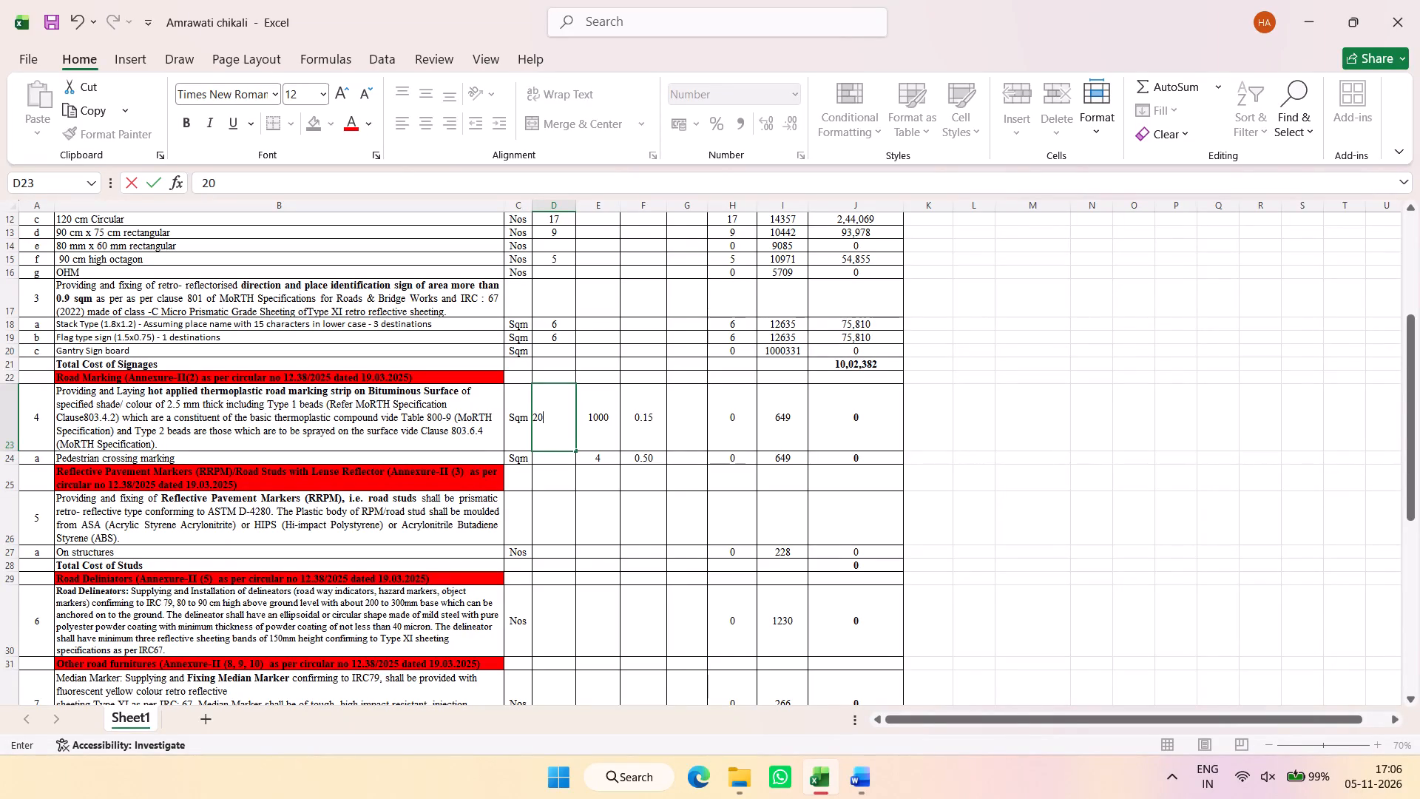
Enter 20 as the No. for the hot applied thermoplastic road marking strip and check that item's rate.
key(Return)
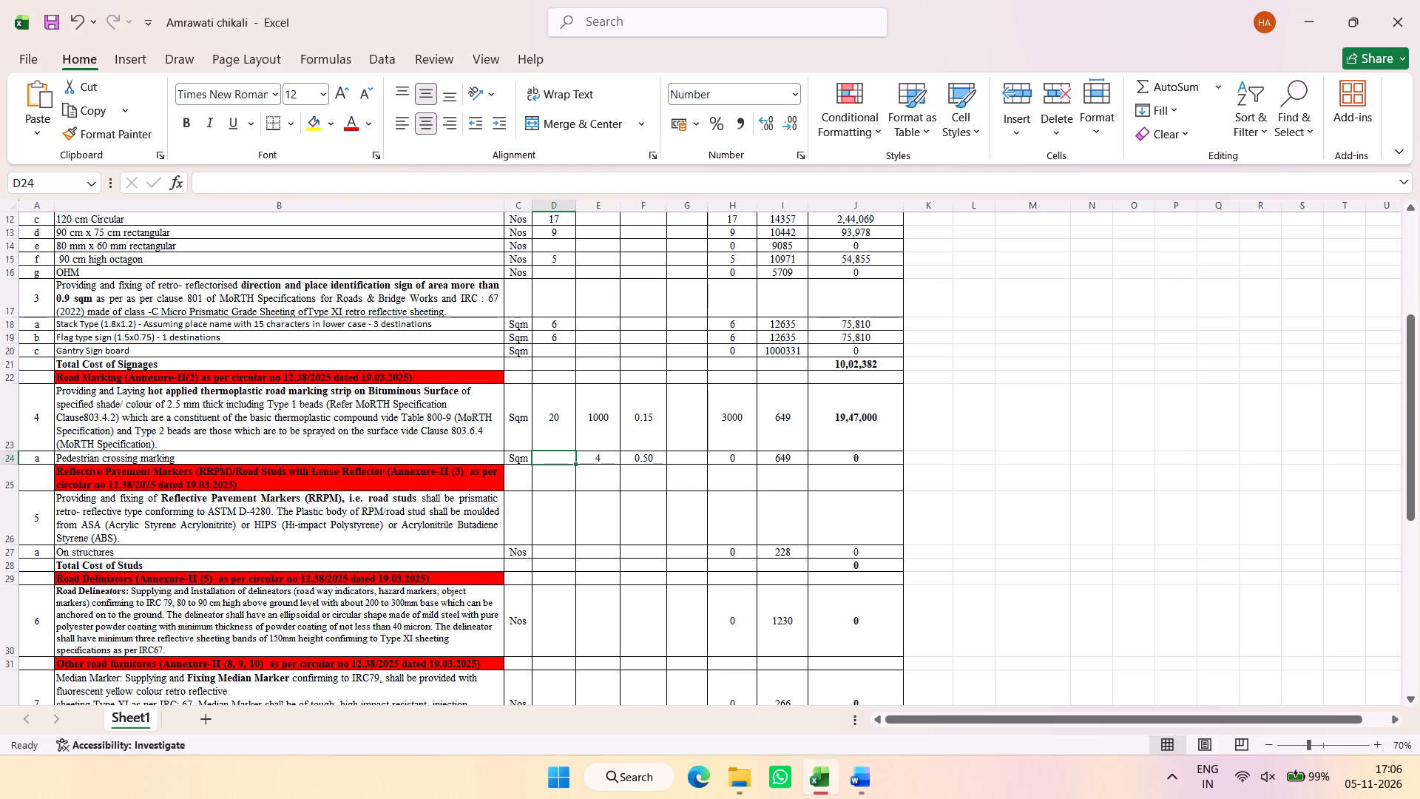
click(807, 423)
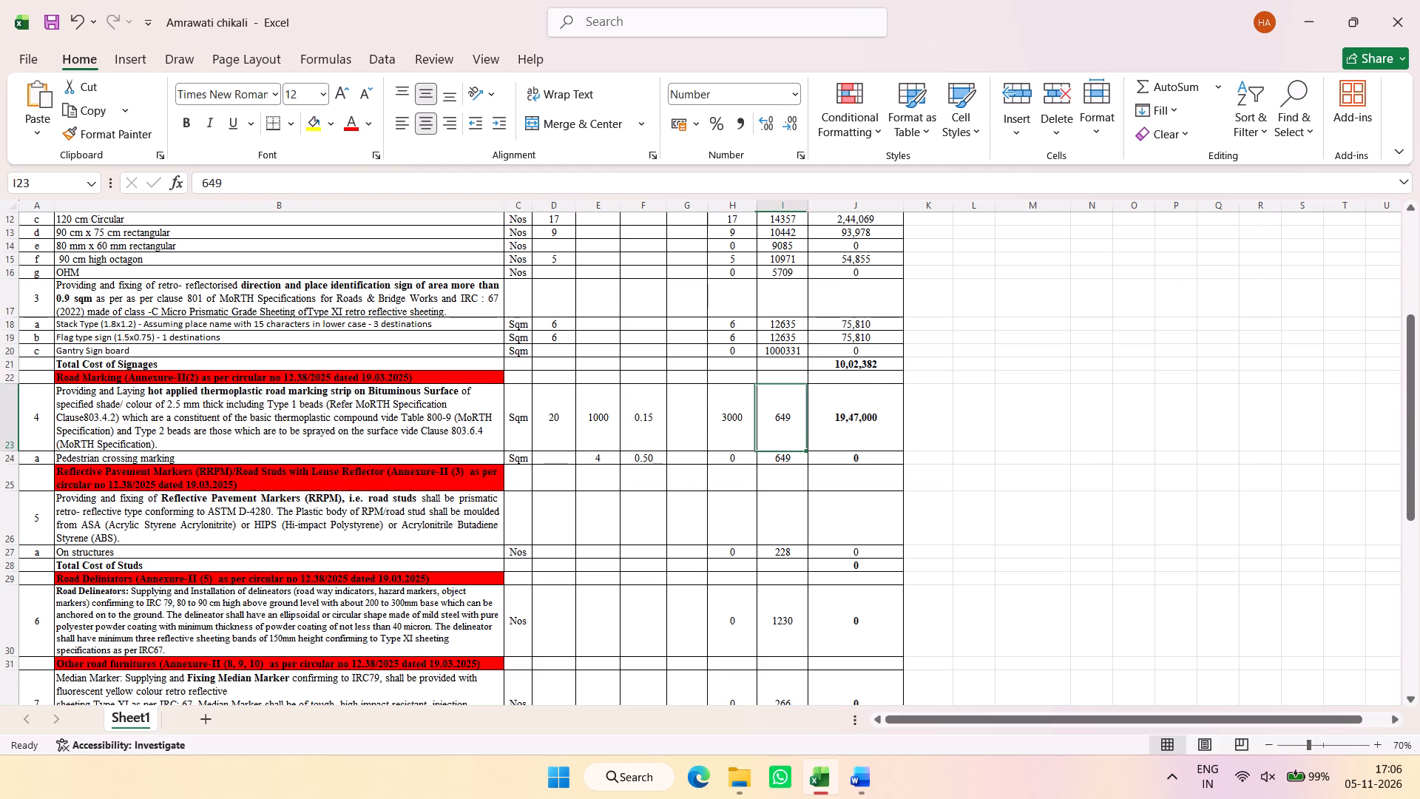
Check the length and breadth entries of the Pedestrian crossing marking row and select its No. cell.
click(564, 461)
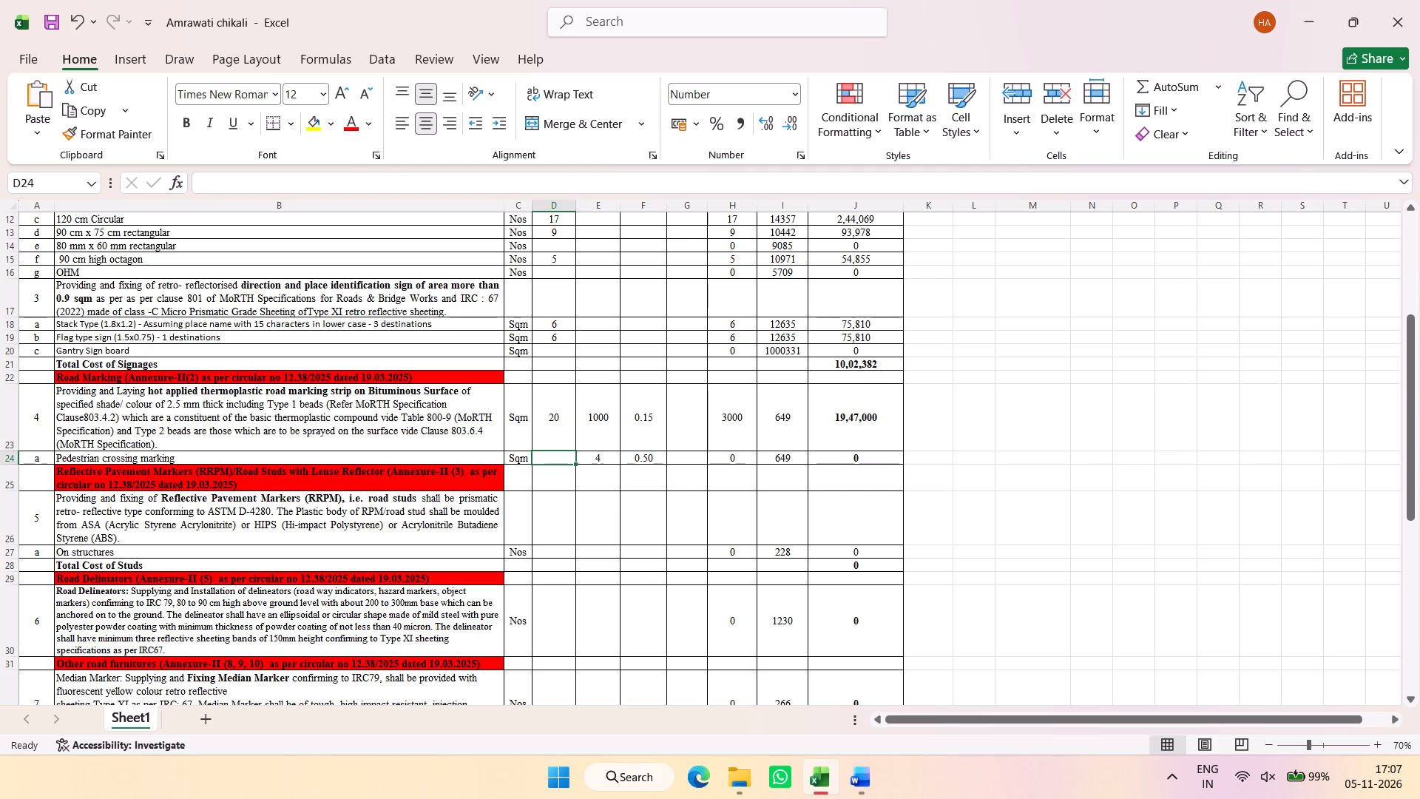
click(608, 457)
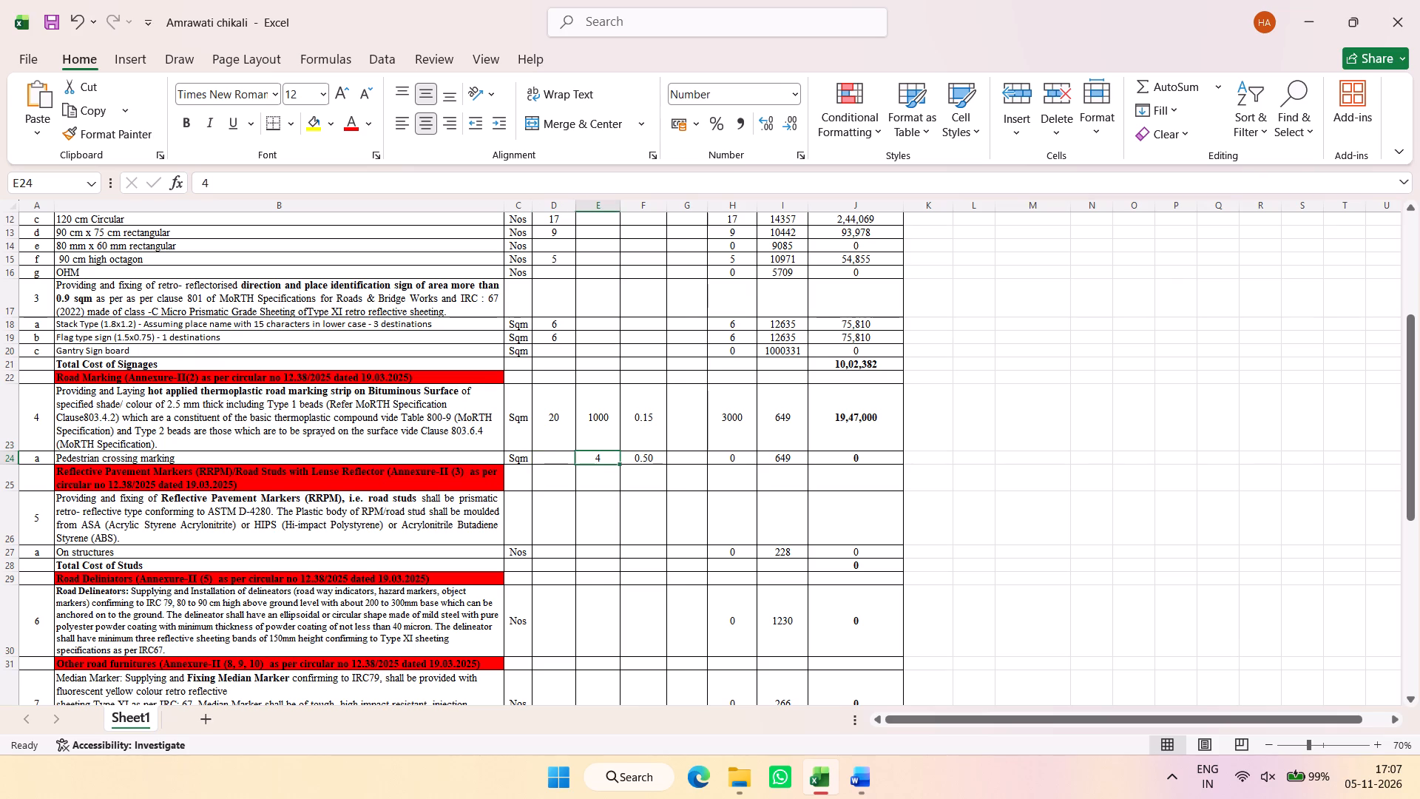
click(632, 460)
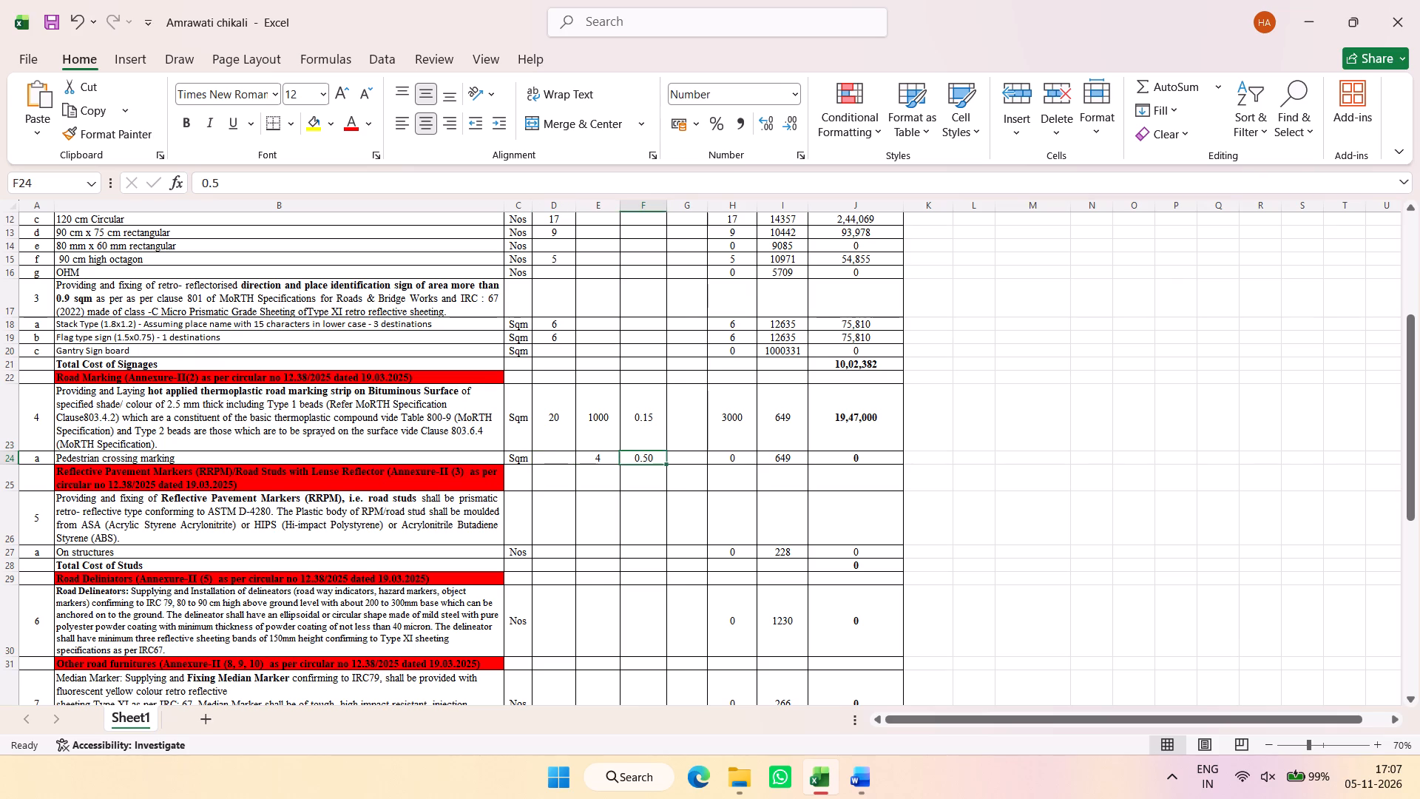
click(549, 454)
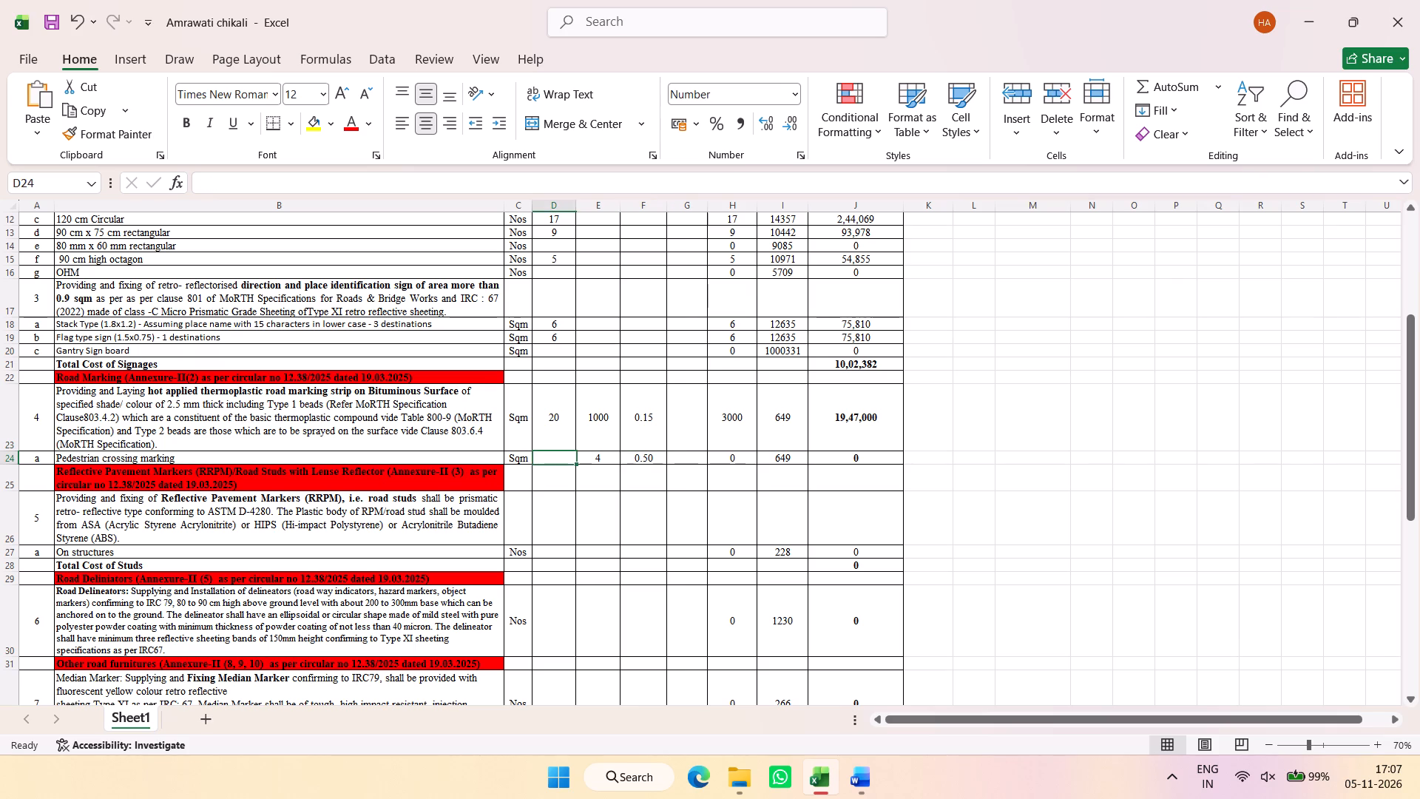
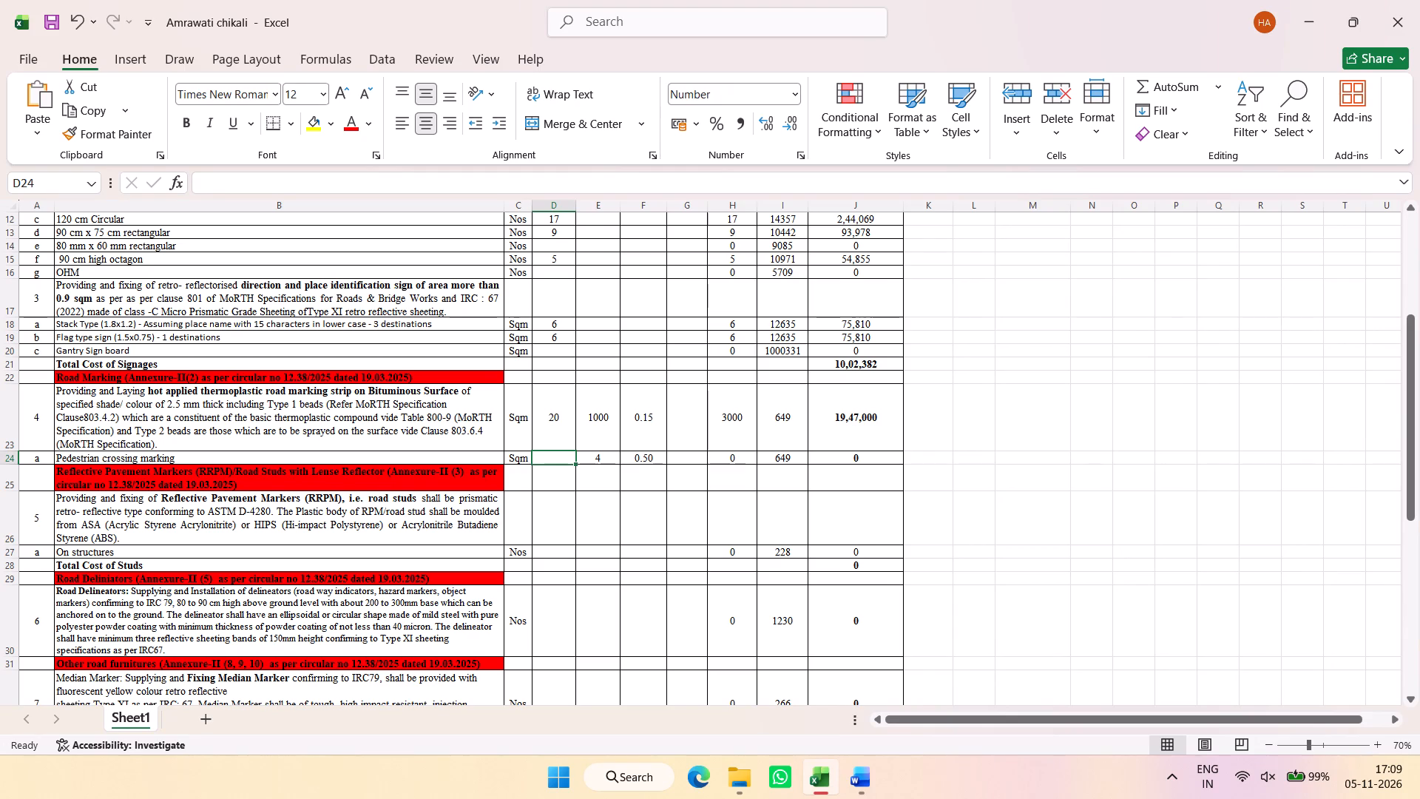
Open the irc.gov.in.035.2015 PDF from the New download folder inside ALL IRC & Circular on drive D.
click(1419, 798)
click(726, 763)
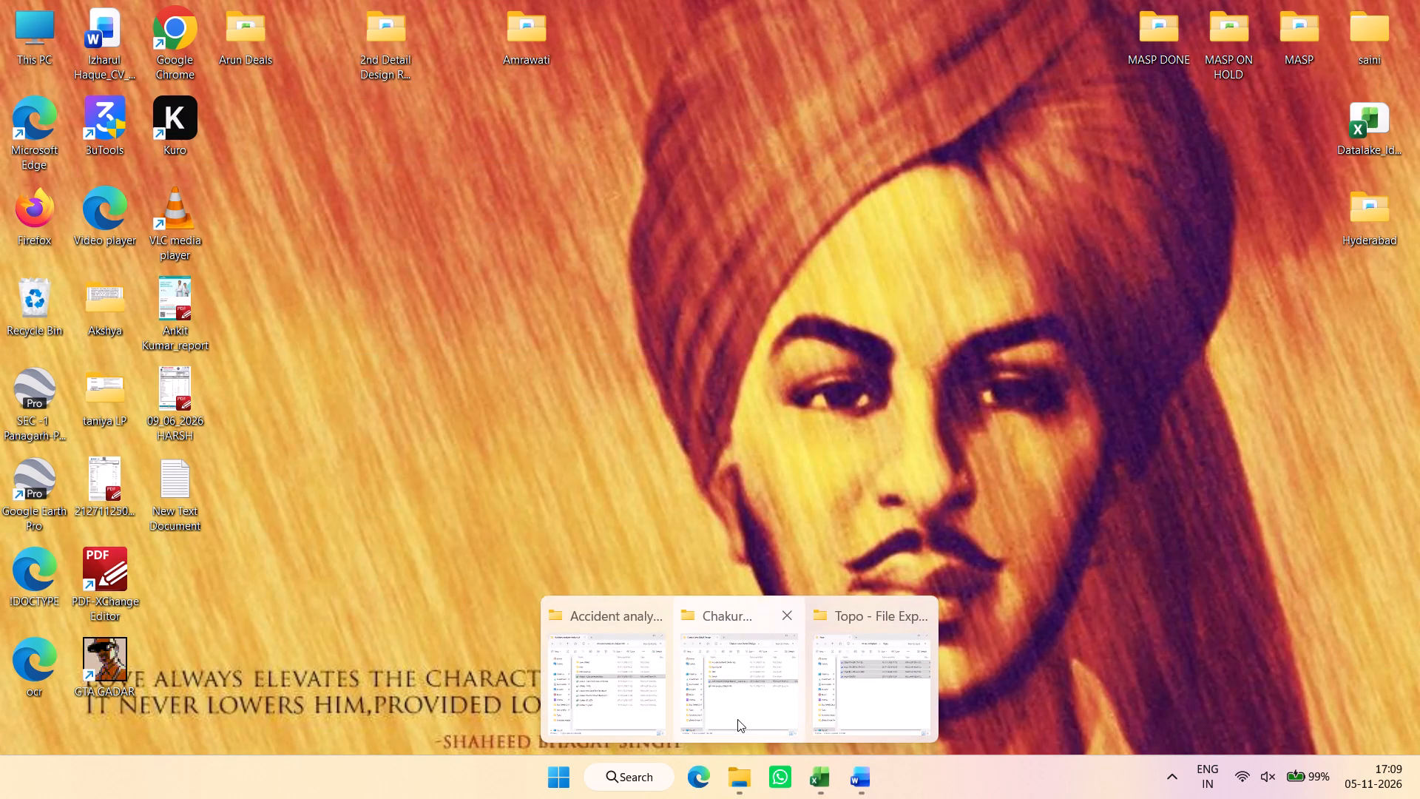
click(620, 697)
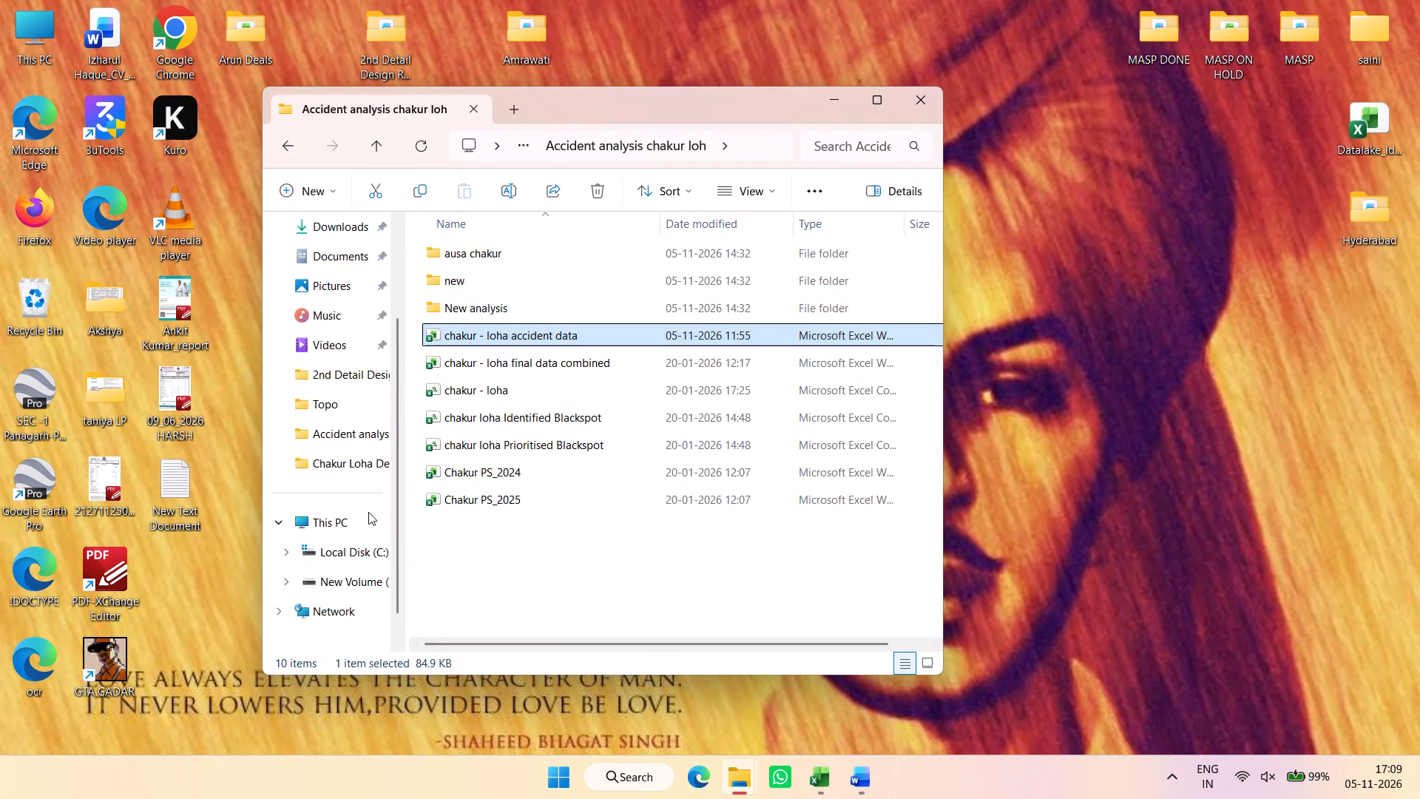
scroll(332, 608, down, 3)
click(338, 559)
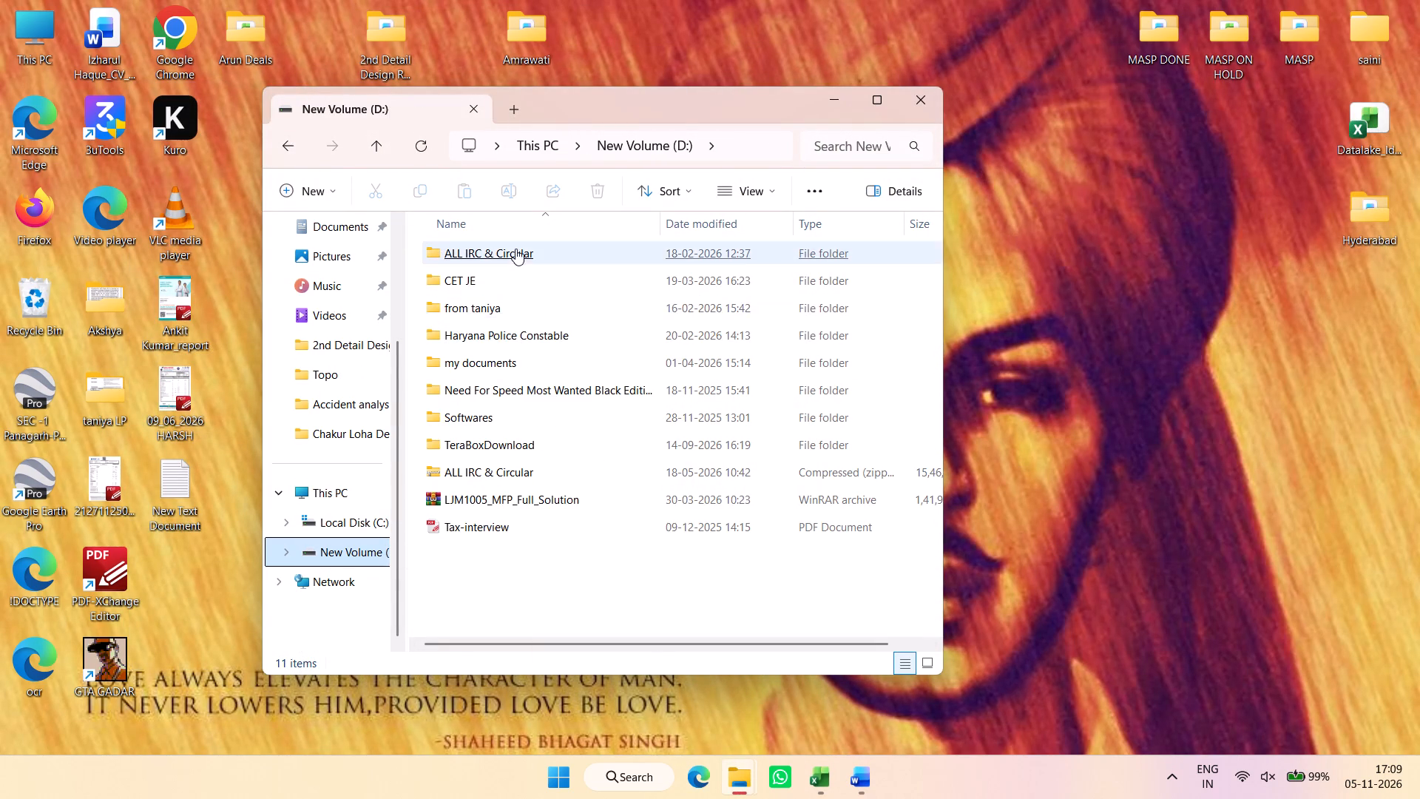
click(515, 249)
click(545, 331)
scroll(604, 448, down, 5)
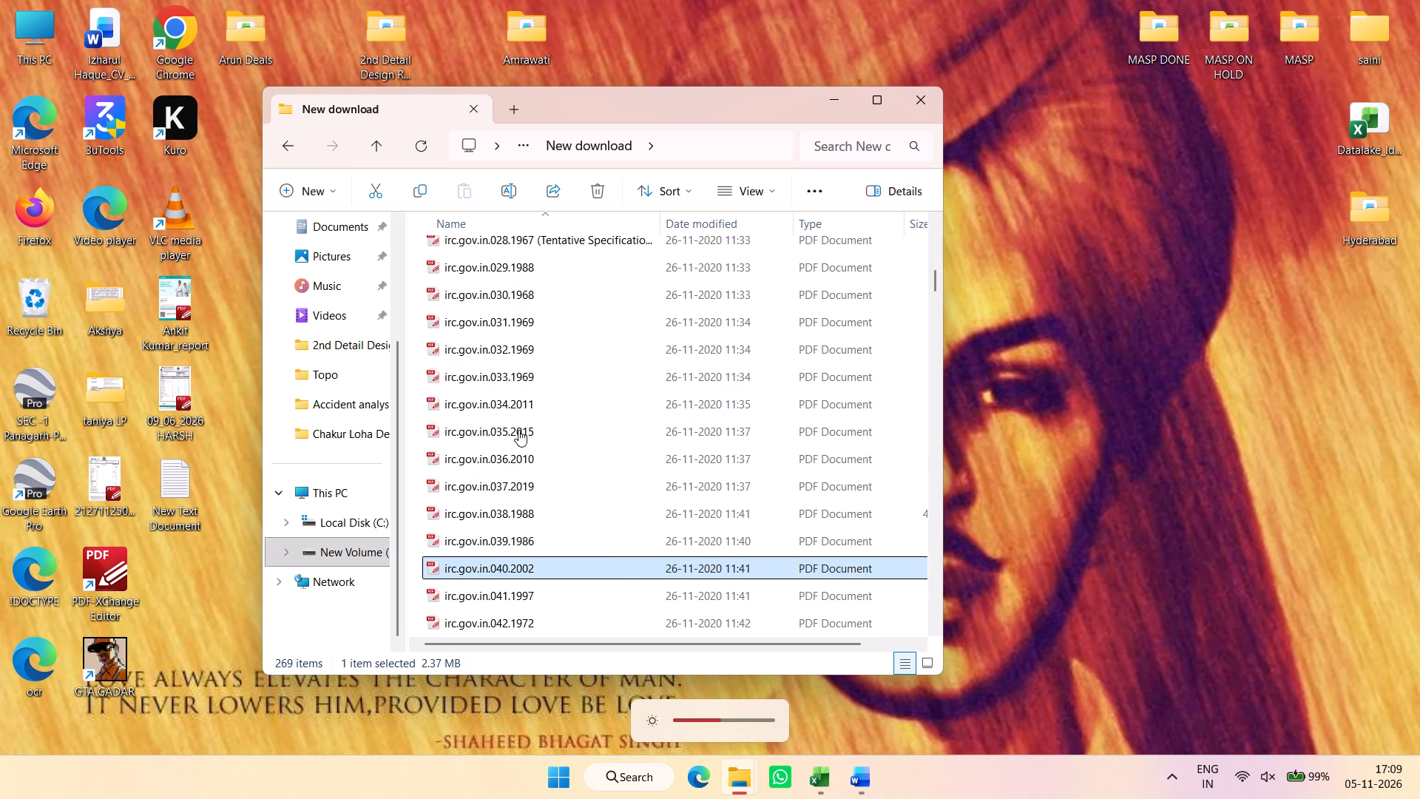
click(520, 438)
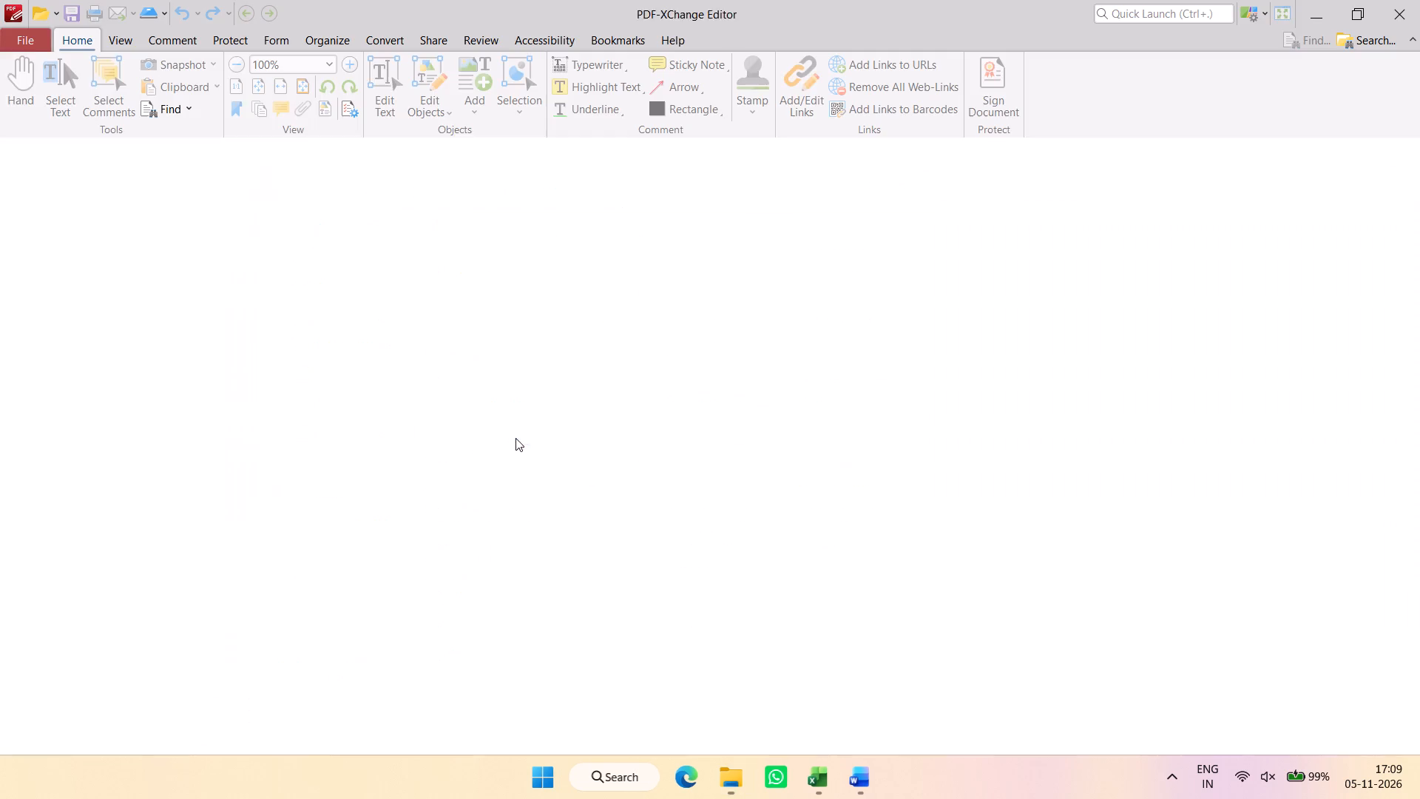
Search IRC:35-2015 for "pedestrian" and read the Section 6 stop line clauses and stop marking figure.
scroll(603, 439, down, 5)
scroll(617, 438, up, 8)
scroll(617, 438, up, 19)
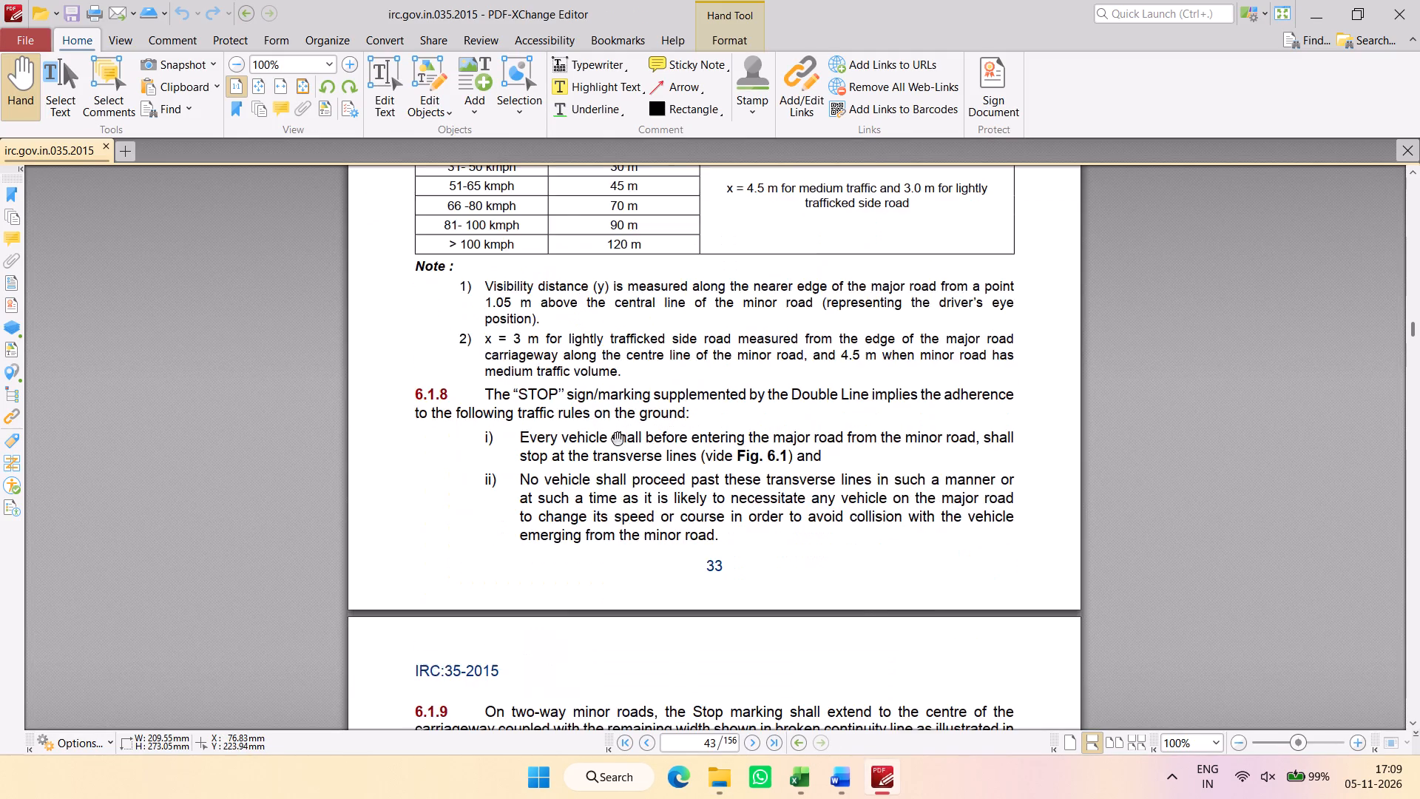
scroll(617, 438, up, 3)
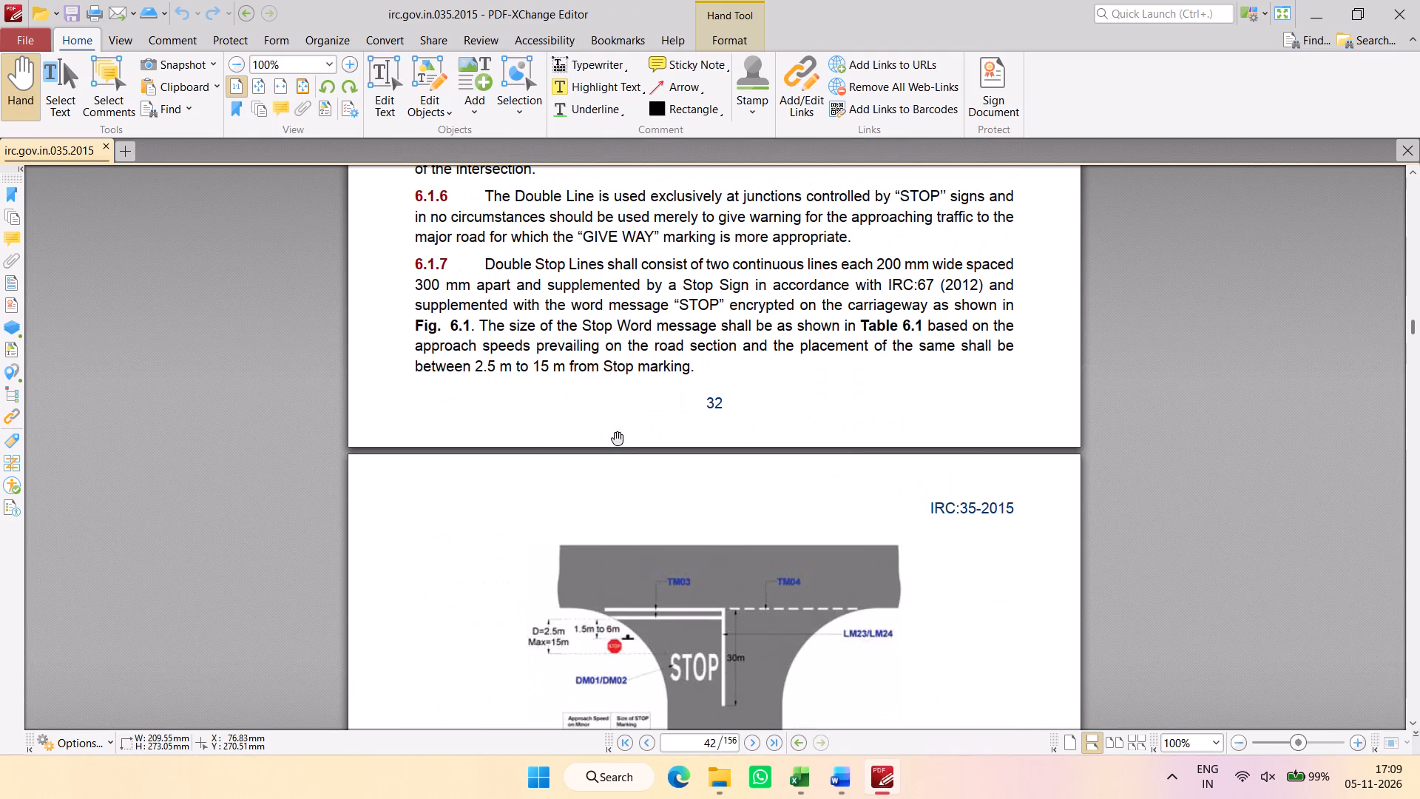
click(1328, 40)
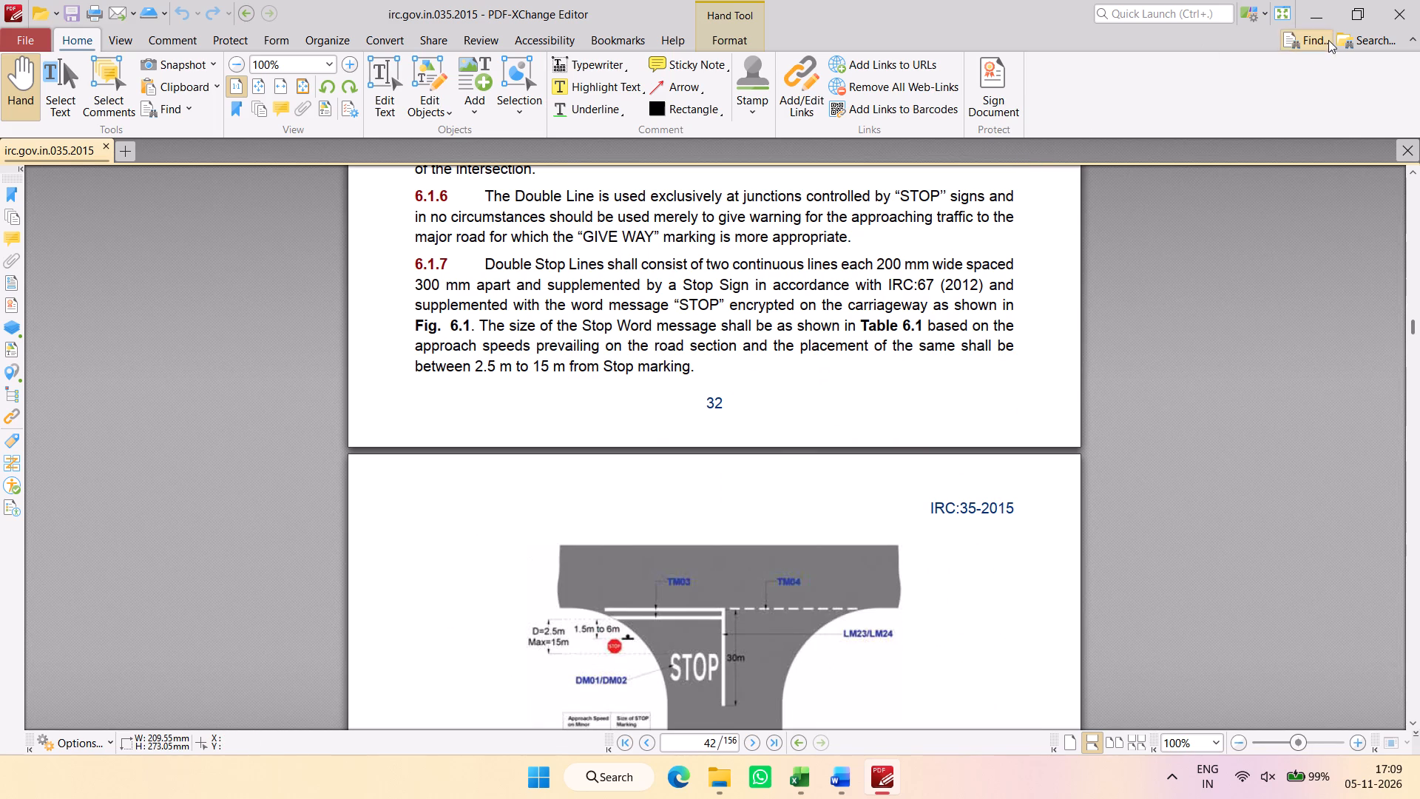
text(pedestrian)
key(Return)
scroll(915, 254, down, 3)
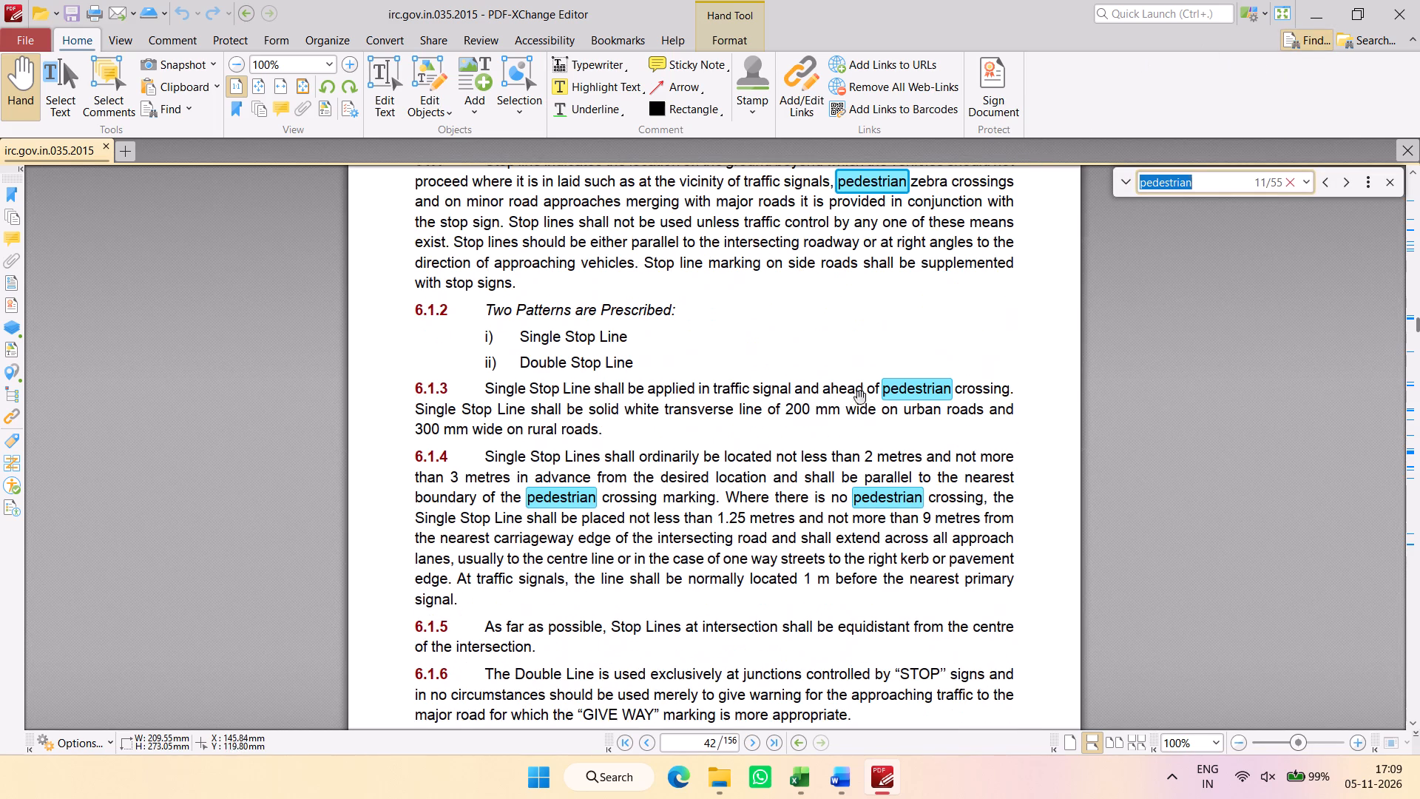
scroll(870, 476, down, 8)
scroll(870, 475, up, 7)
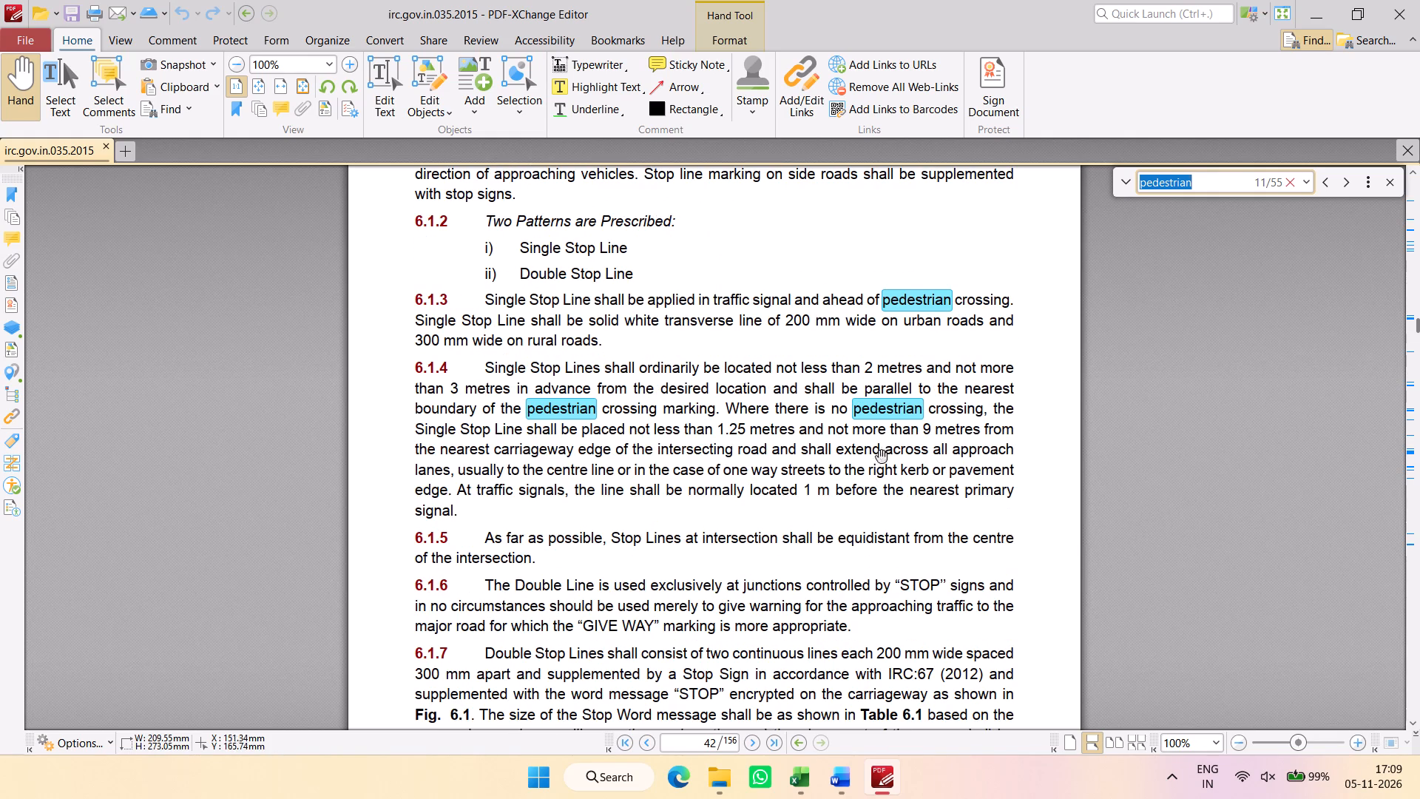
drag(655, 439, 678, 488)
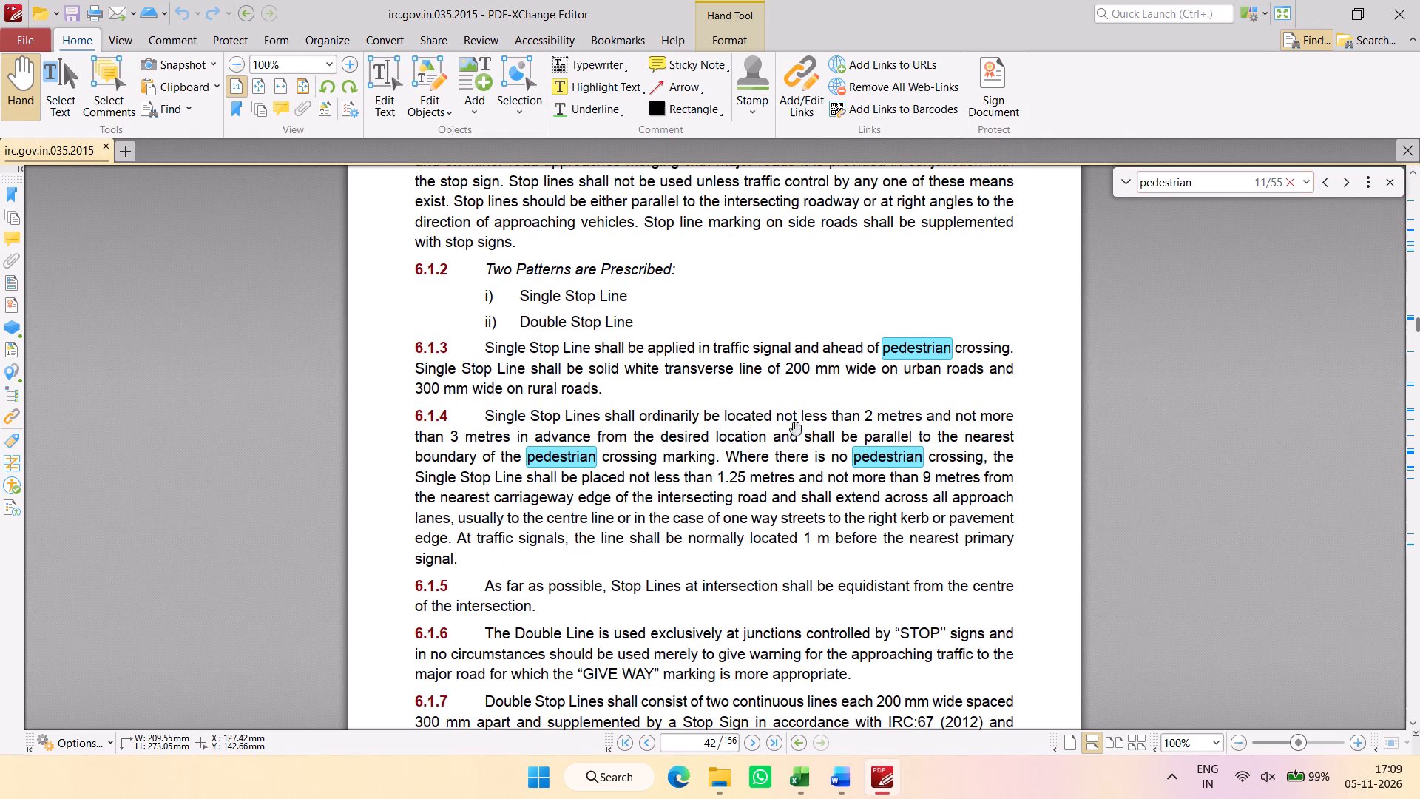
drag(868, 421, 887, 602)
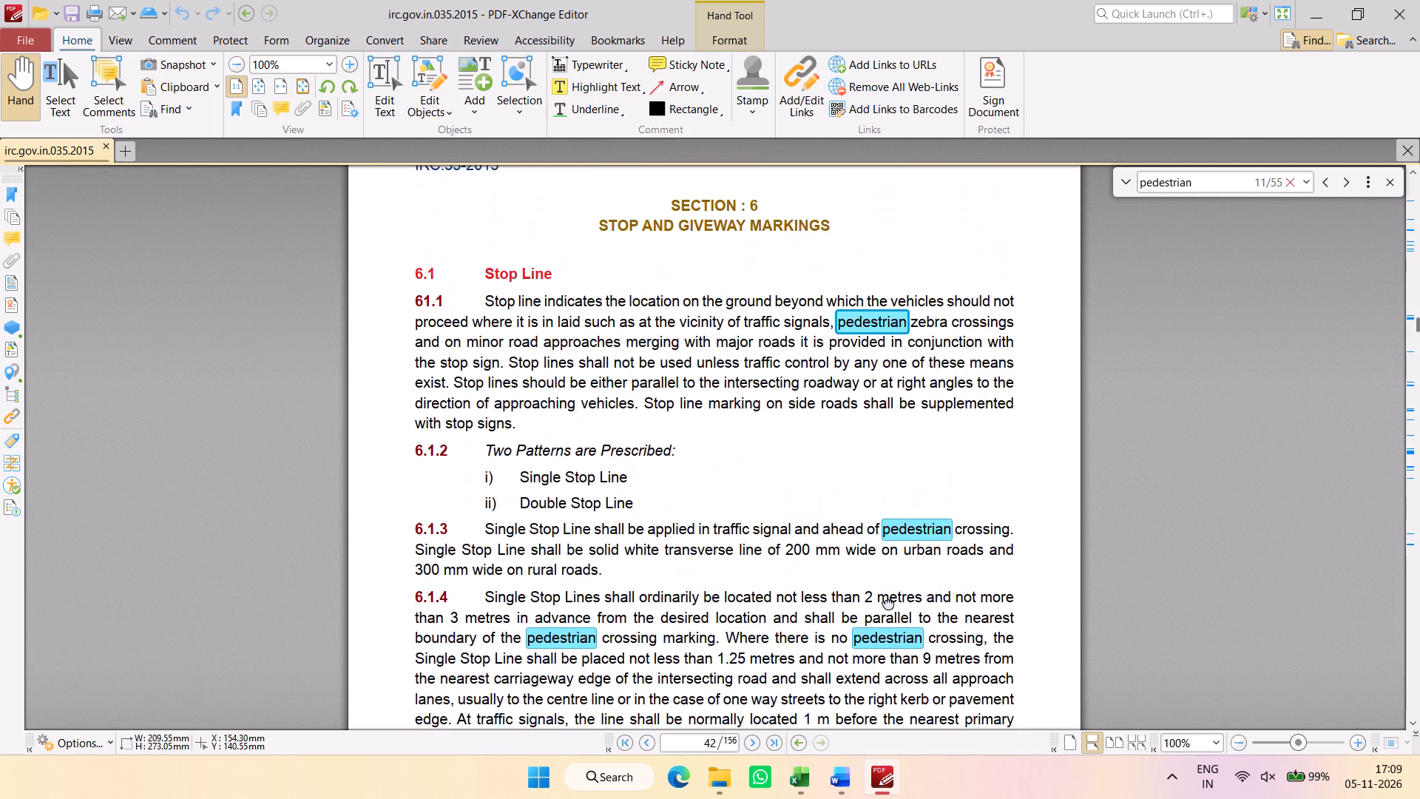
drag(887, 602, 887, 603)
scroll(774, 471, down, 13)
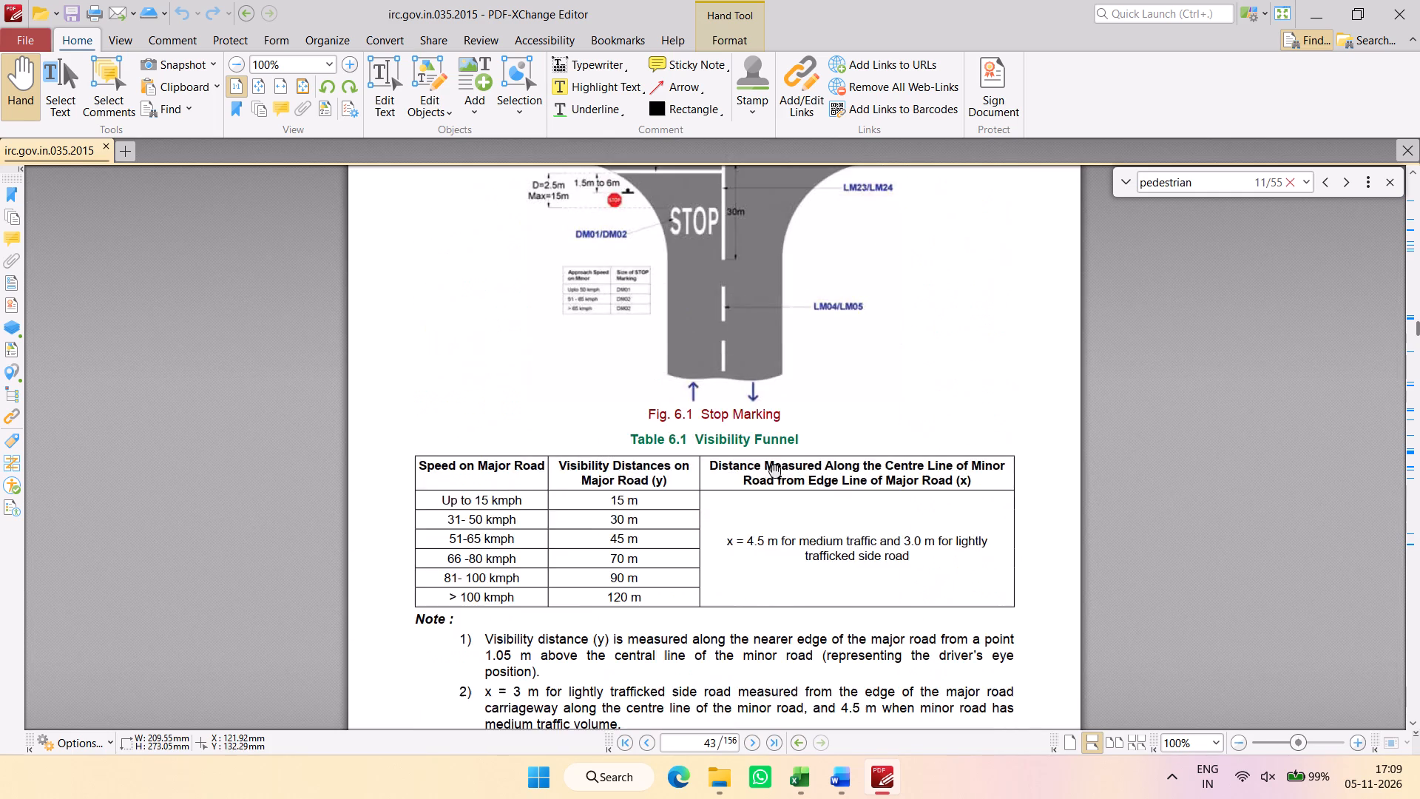
scroll(774, 471, down, 4)
scroll(775, 471, up, 6)
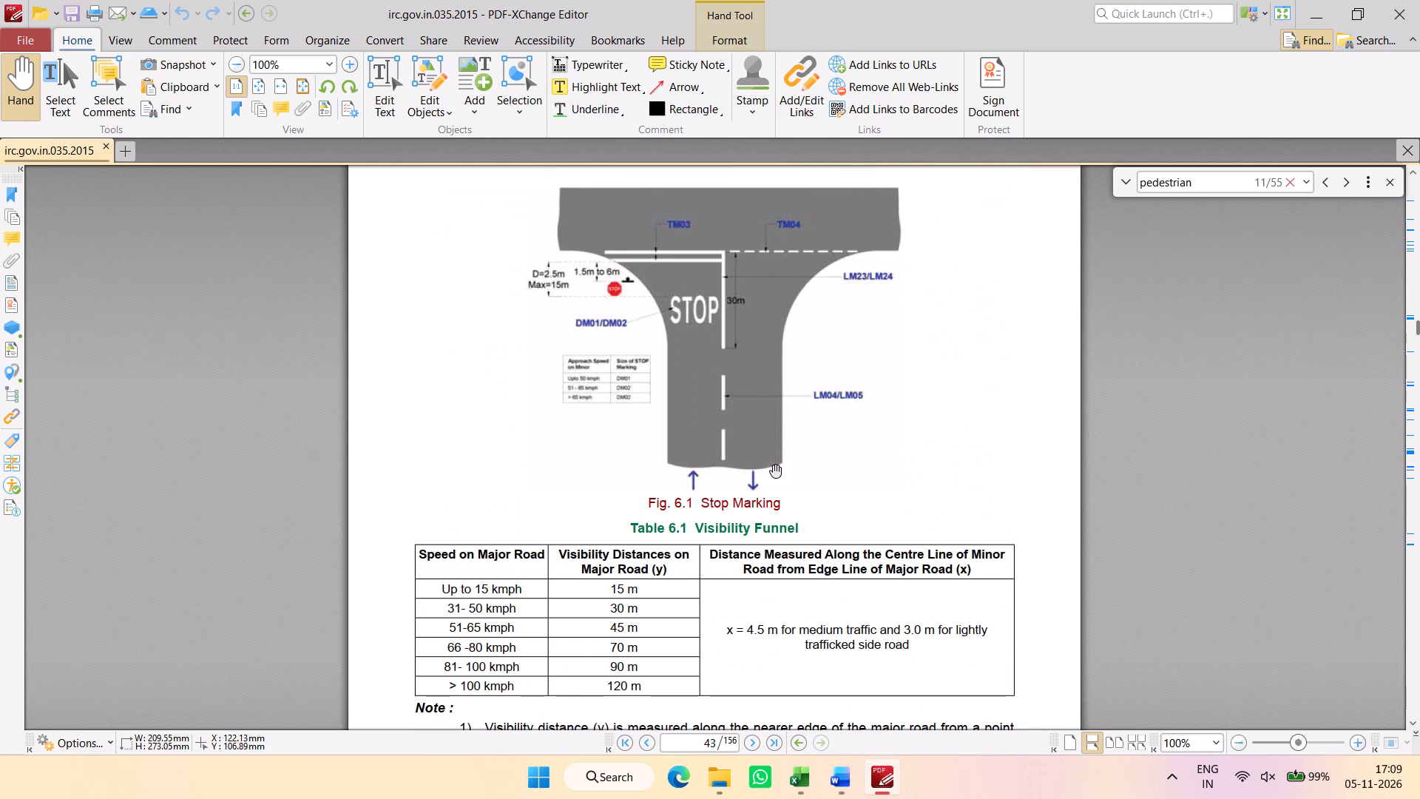
scroll(775, 471, down, 6)
Continue through the "pedestrian" matches and examine the Section 9 markings for at-grade intersections.
click(1350, 187)
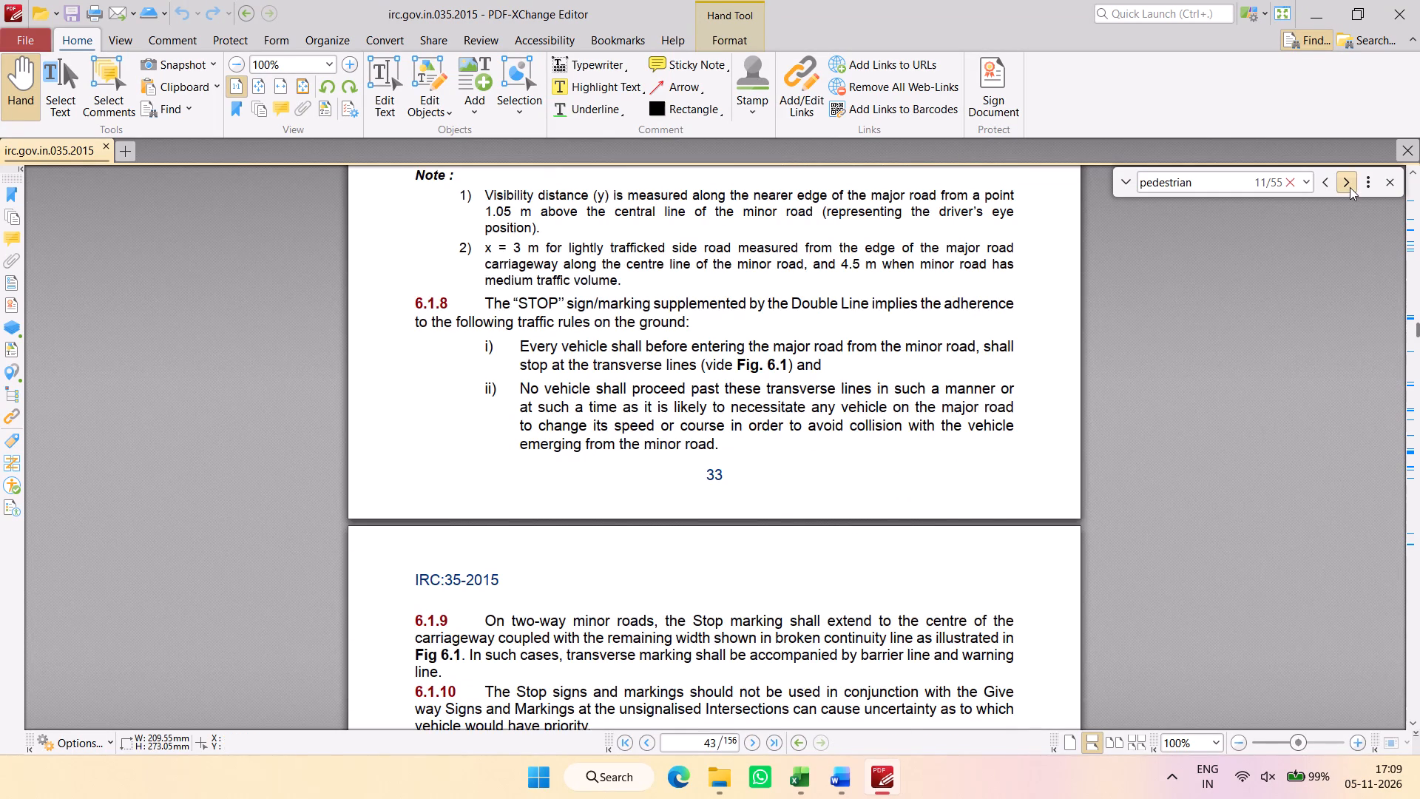
click(1350, 187)
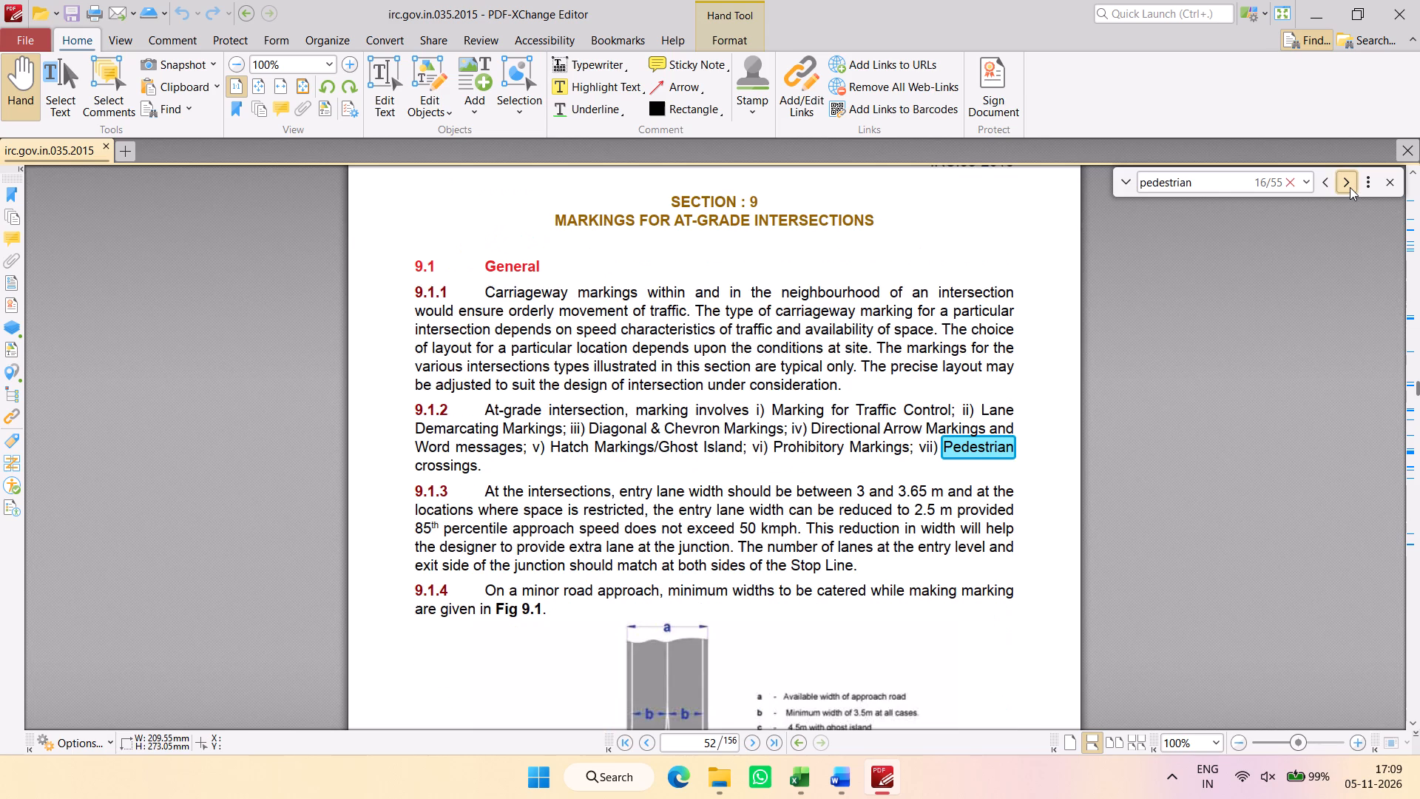
click(1350, 187)
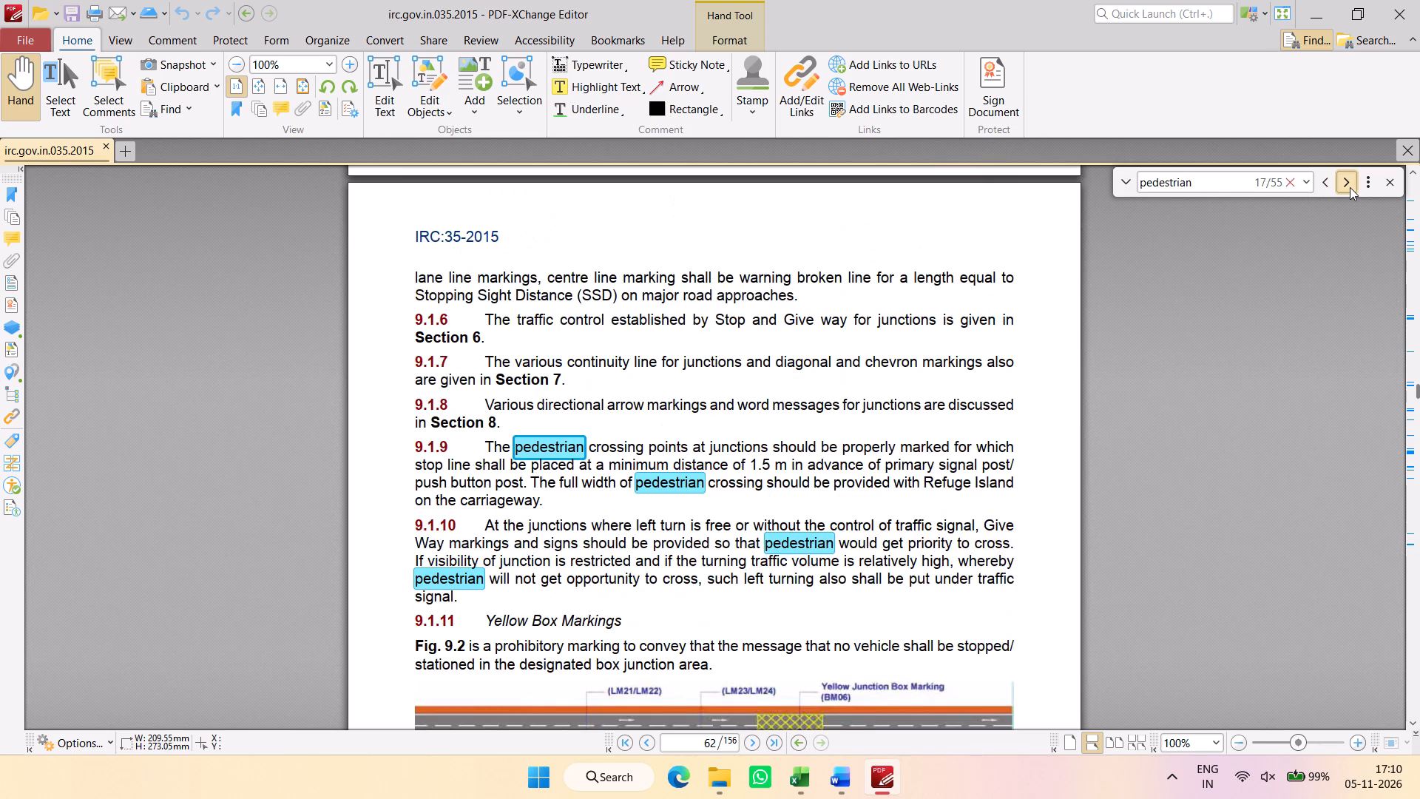
click(1325, 181)
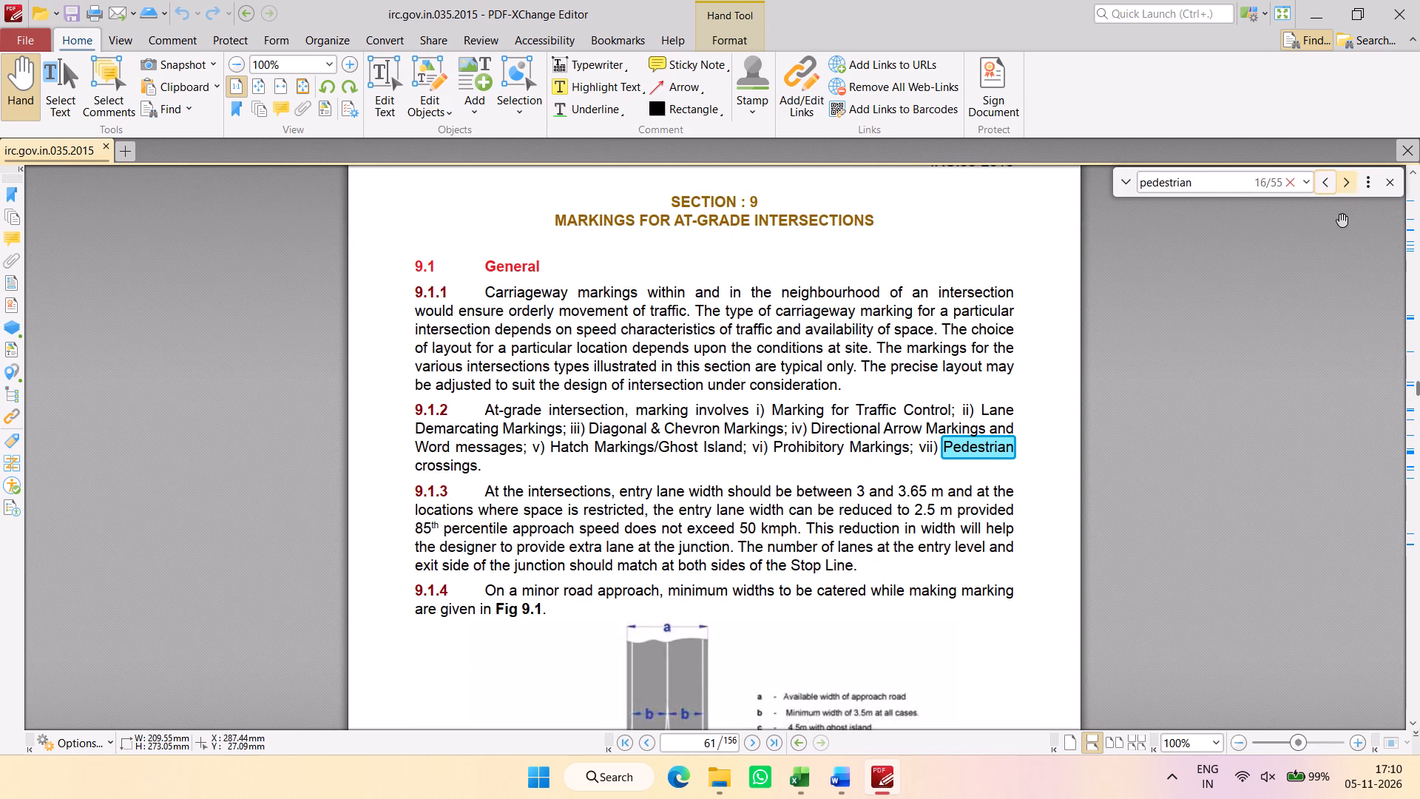
scroll(845, 488, down, 6)
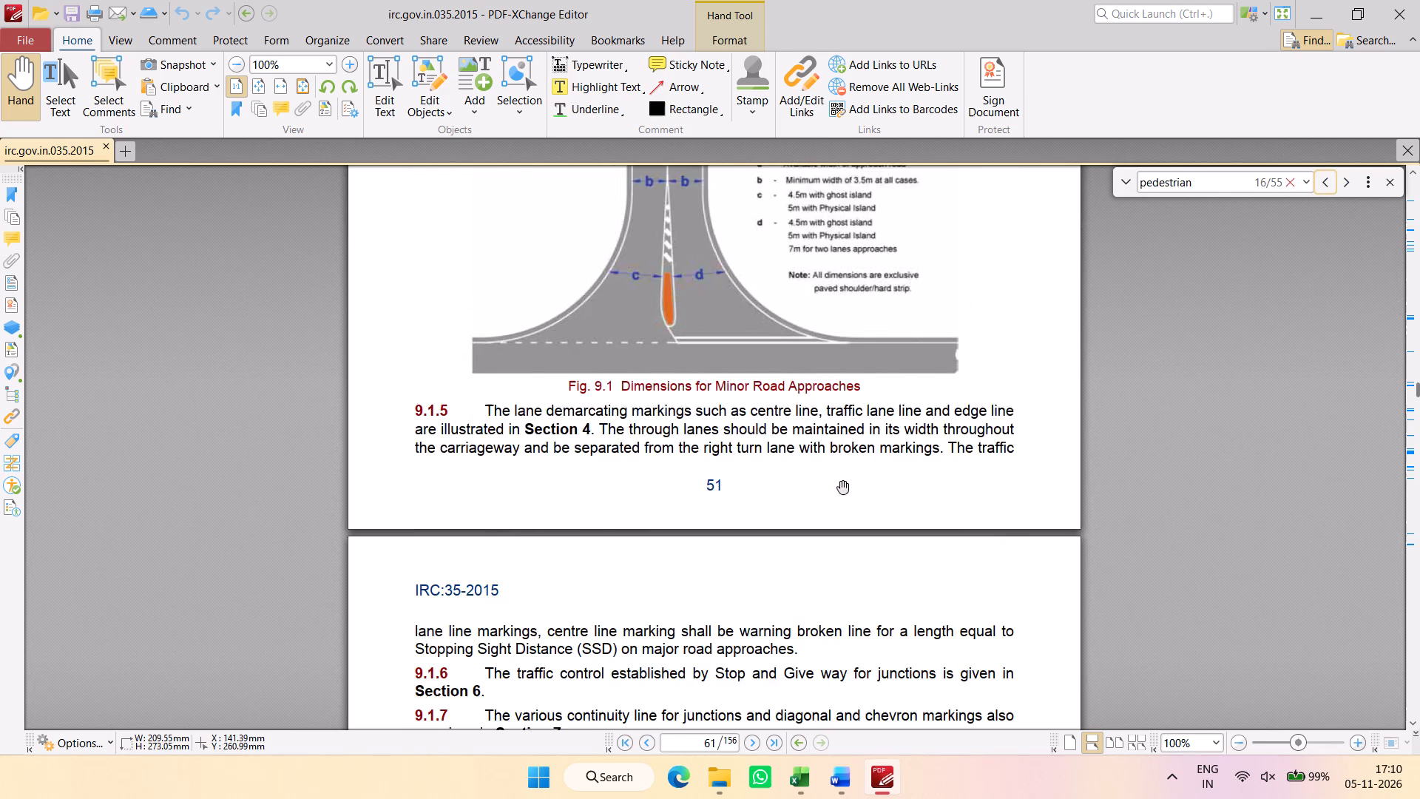
scroll(842, 487, down, 6)
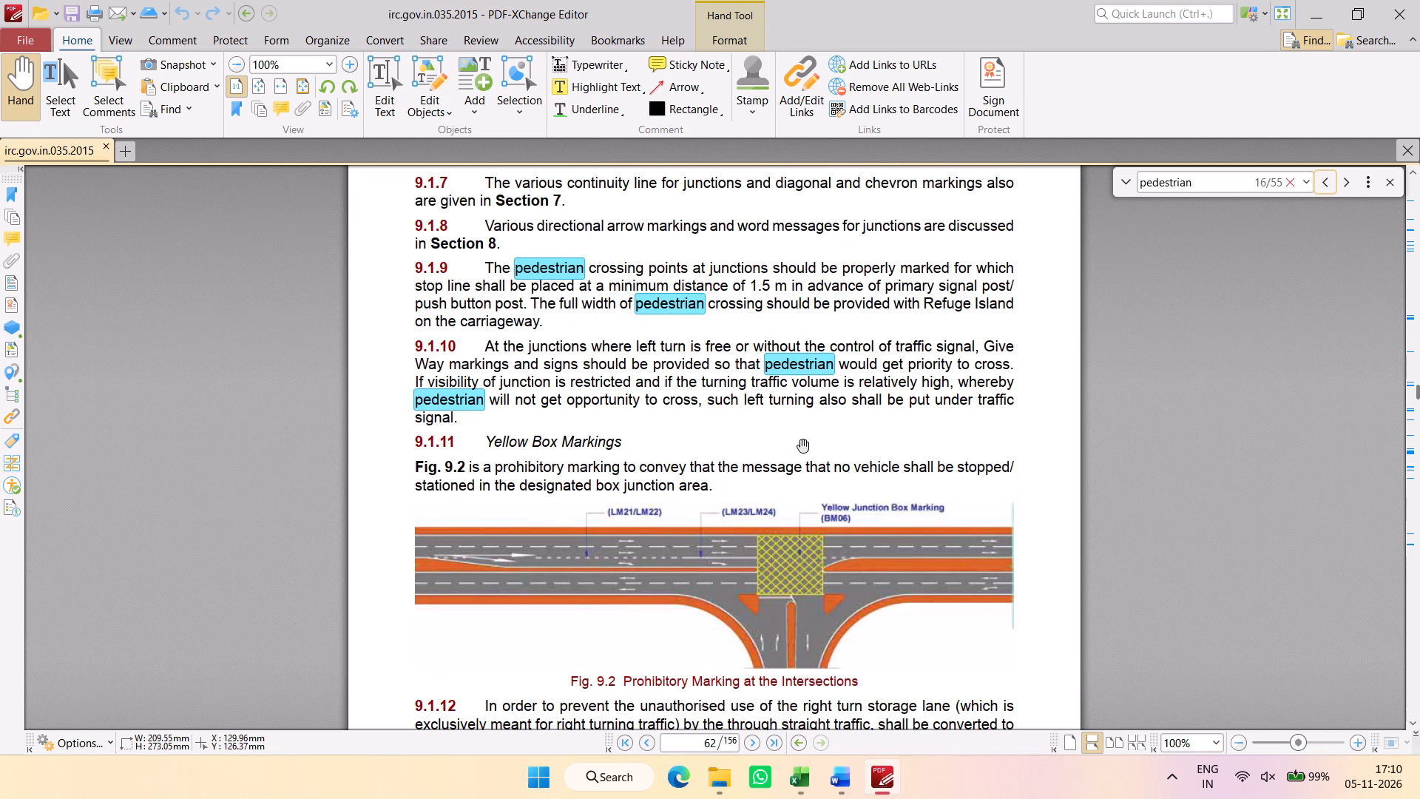
scroll(802, 445, down, 20)
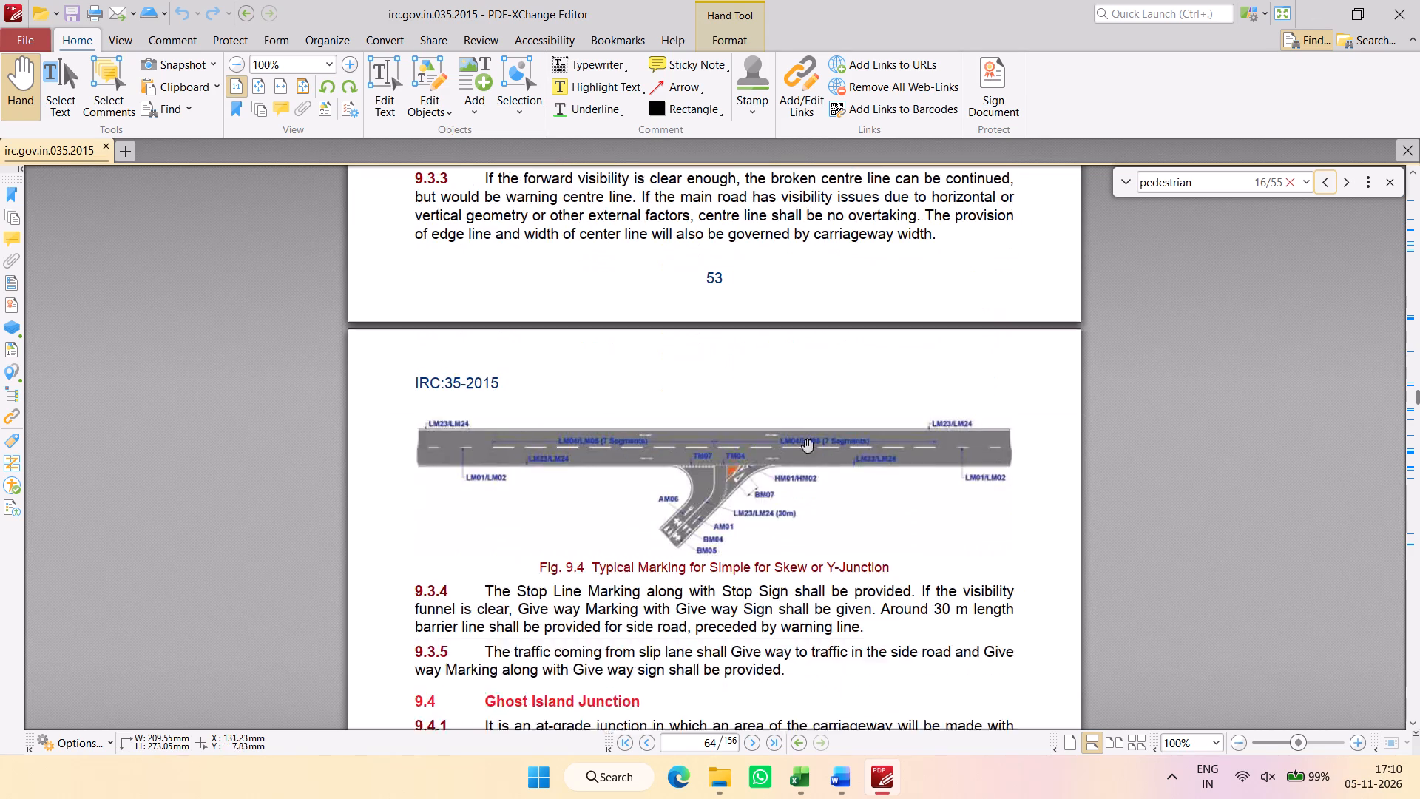
scroll(807, 445, down, 4)
Advance through the "pedestrian" matches to clause 11.3 Pedestrian Crossings and read its rules on crossing width.
click(1351, 181)
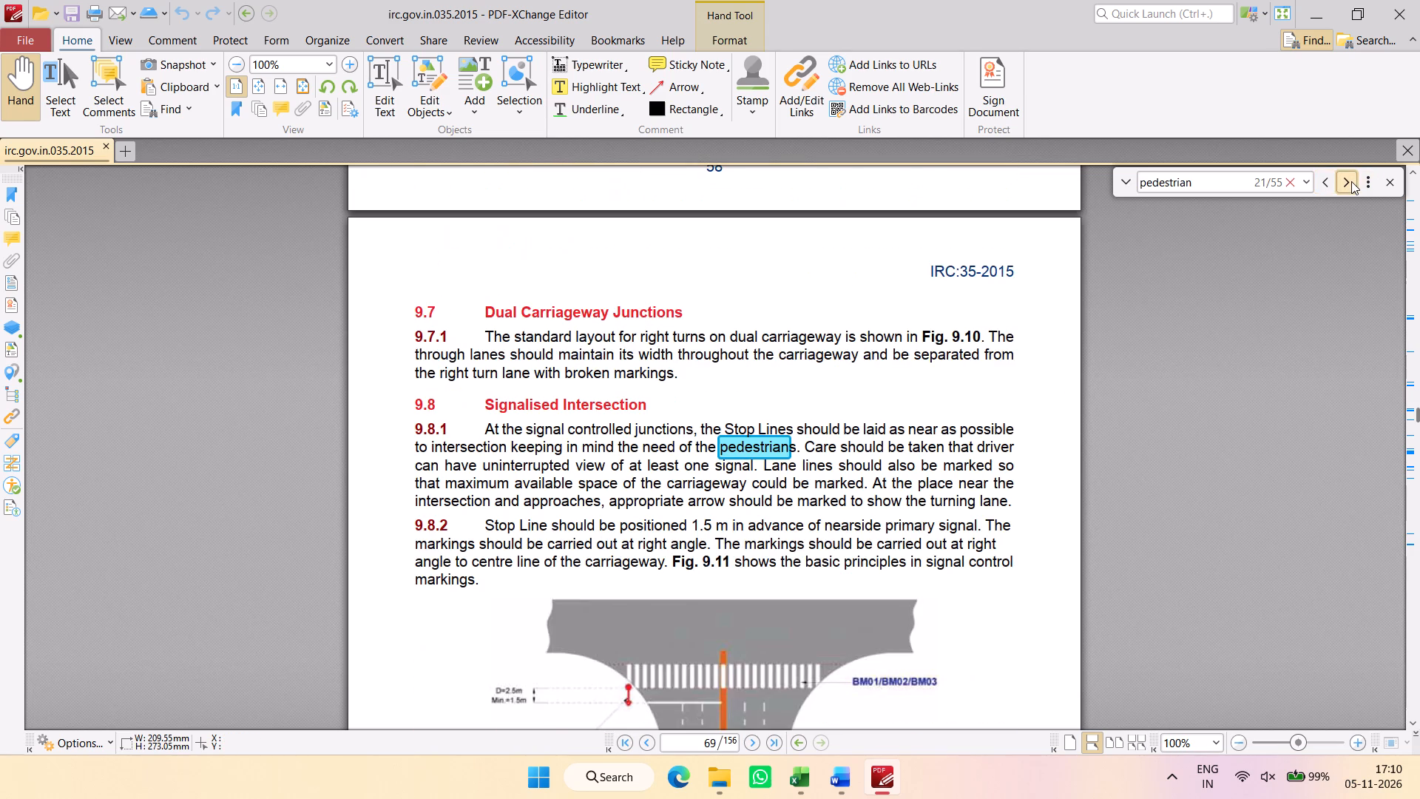
click(1351, 181)
click(1351, 181)
triple_click(1351, 181)
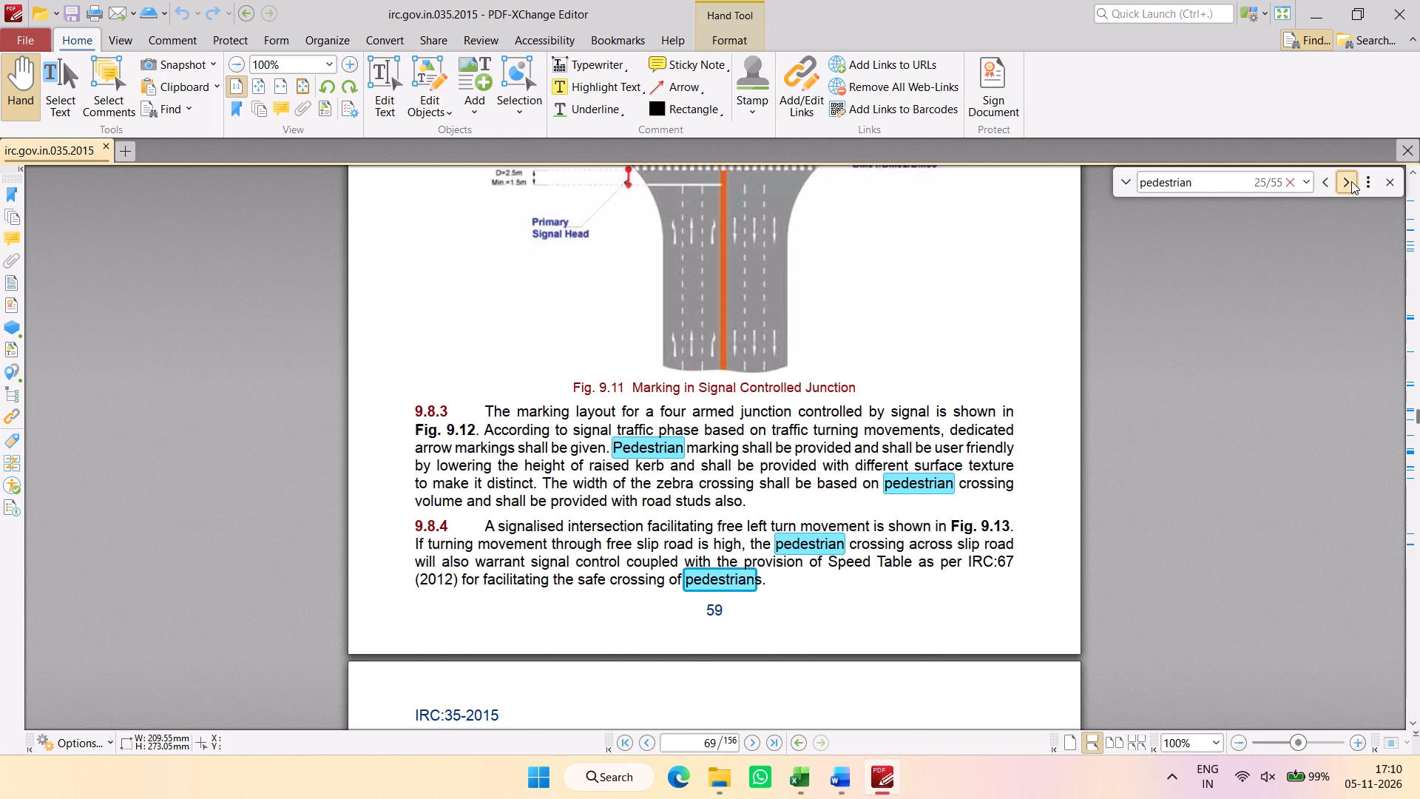
click(1351, 181)
click(1351, 181)
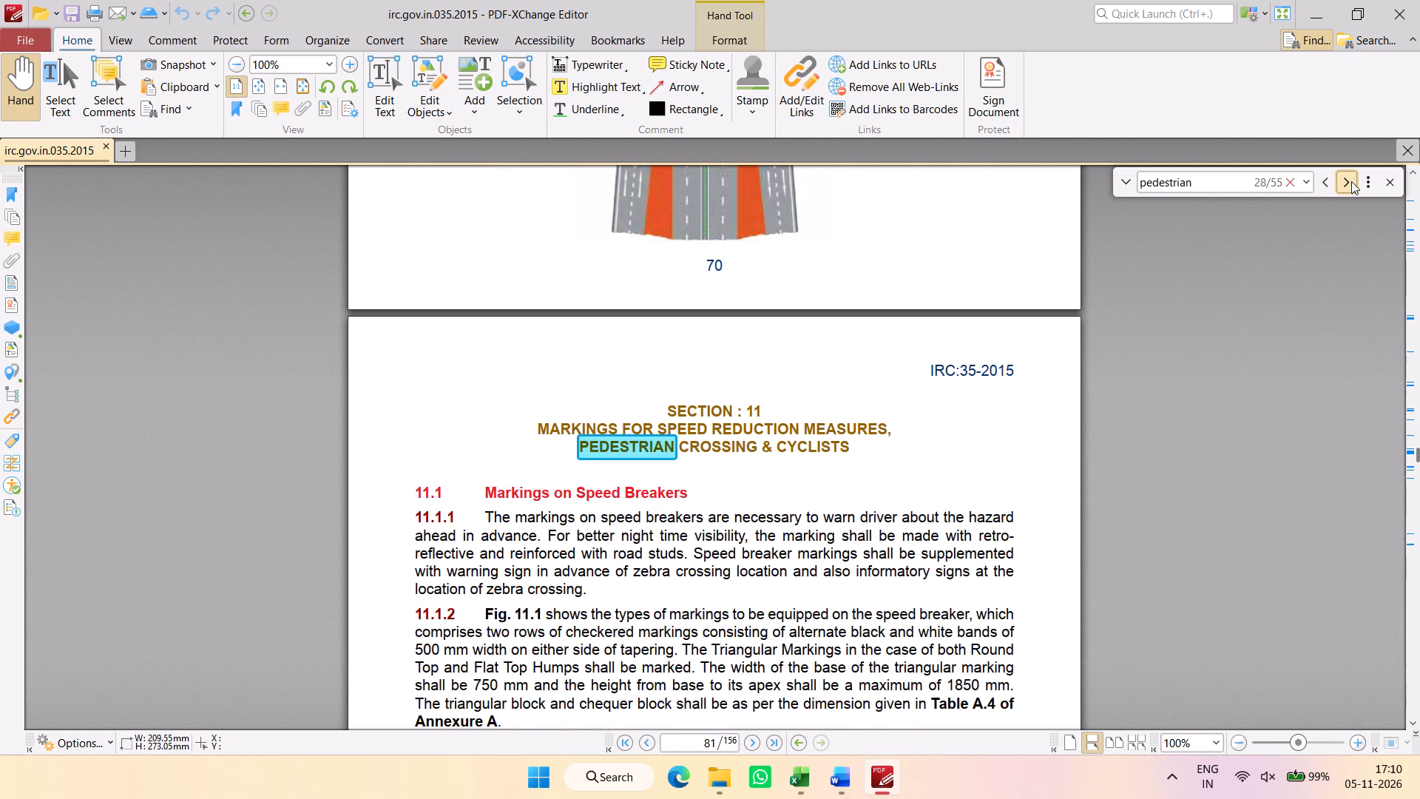
click(1351, 181)
click(1351, 181)
double_click(1351, 181)
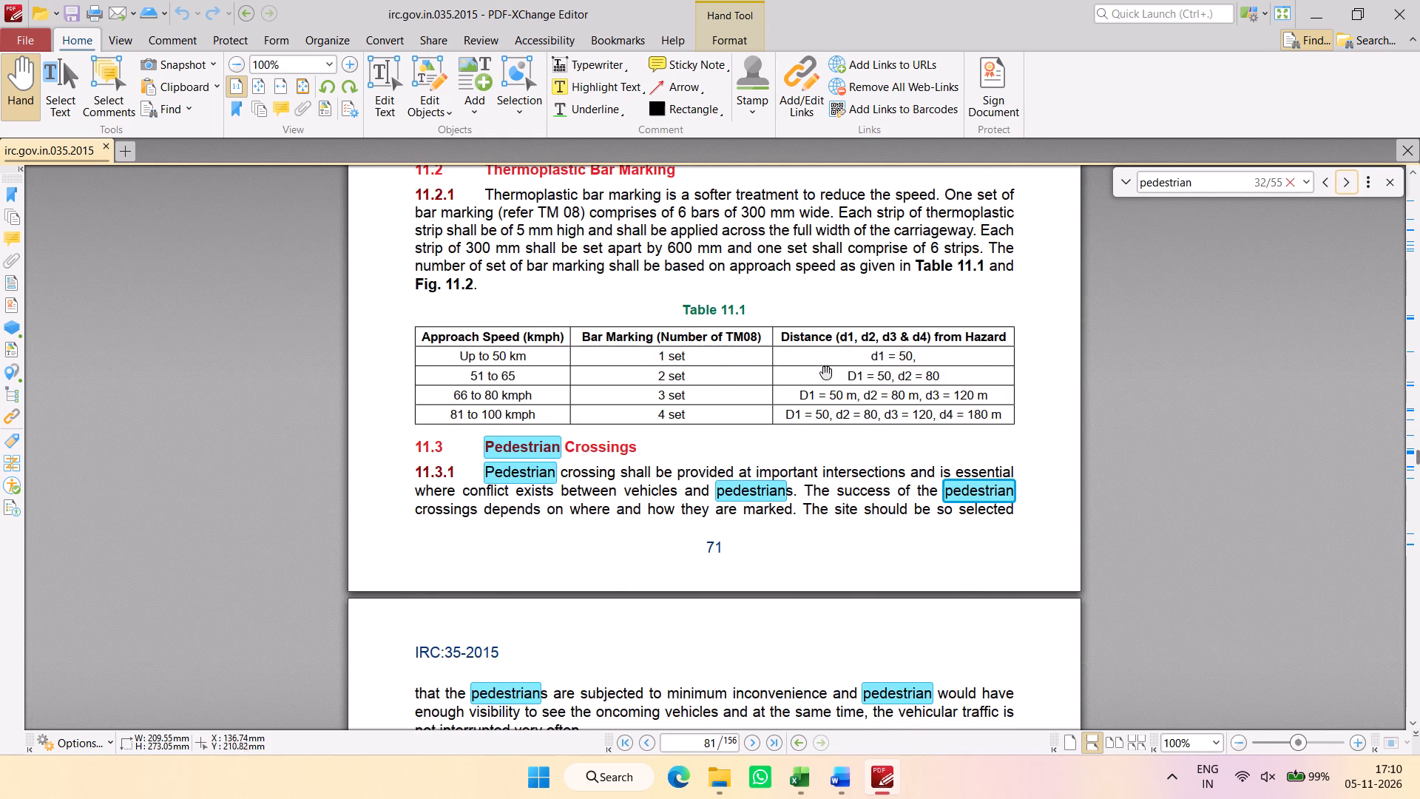
scroll(689, 390, up, 1)
scroll(945, 441, down, 3)
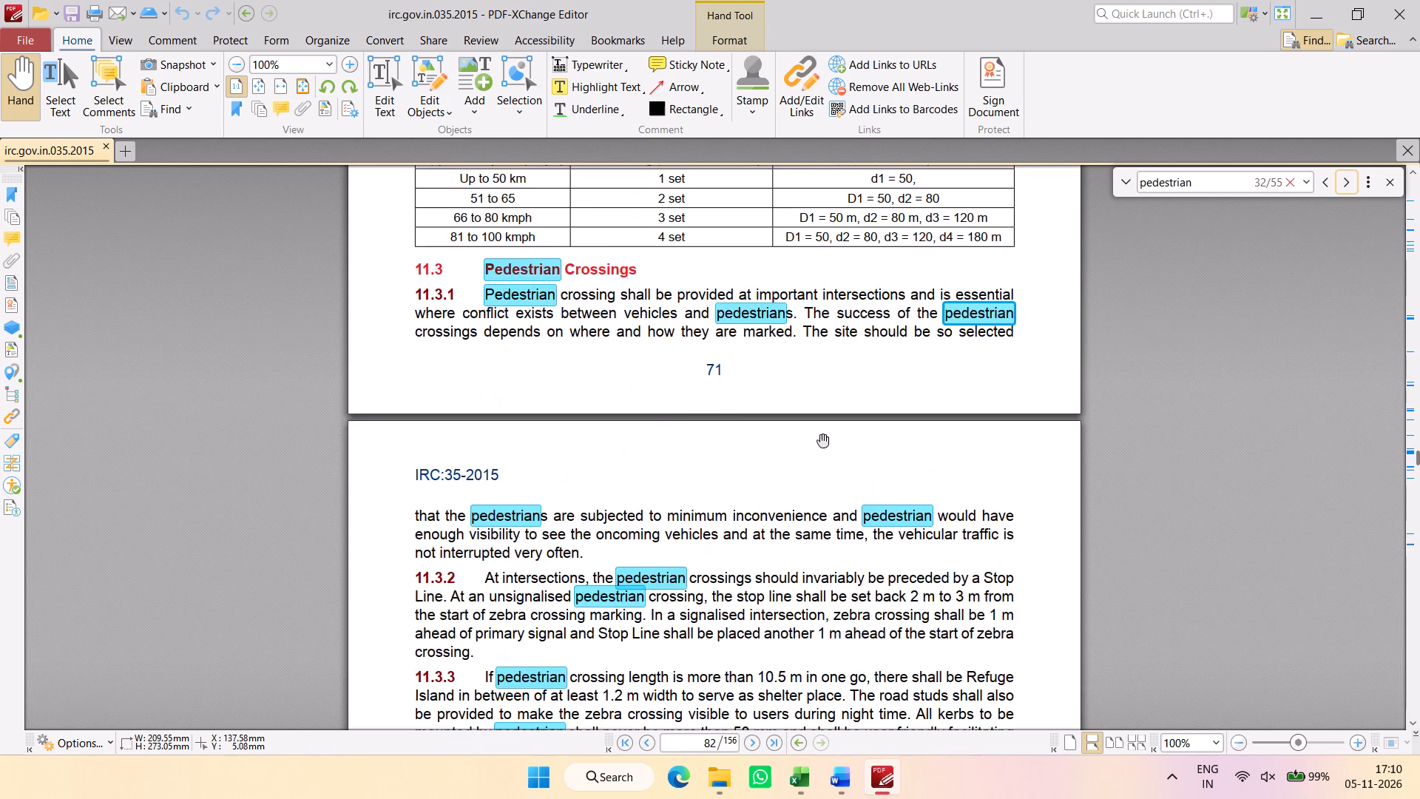
scroll(822, 440, down, 2)
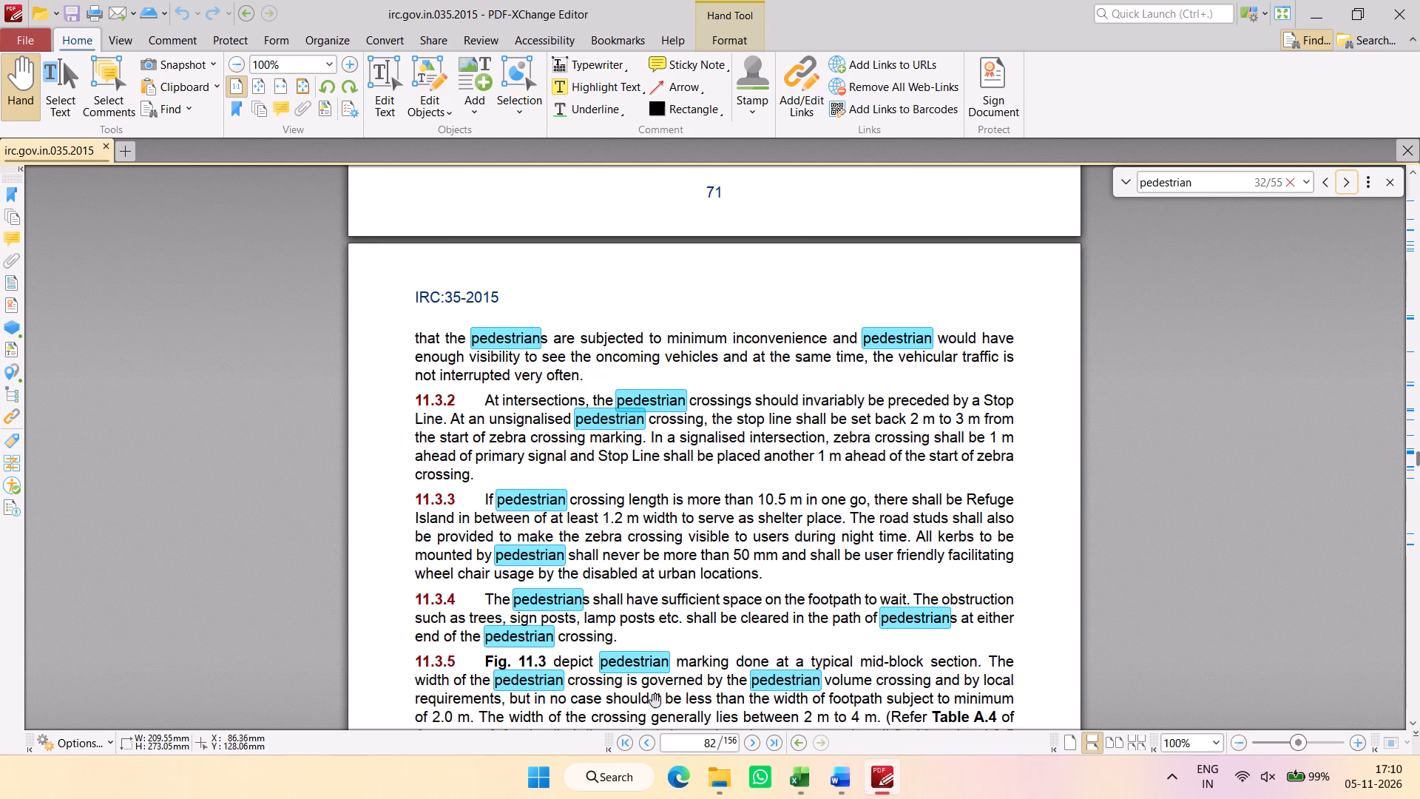
scroll(720, 647, down, 1)
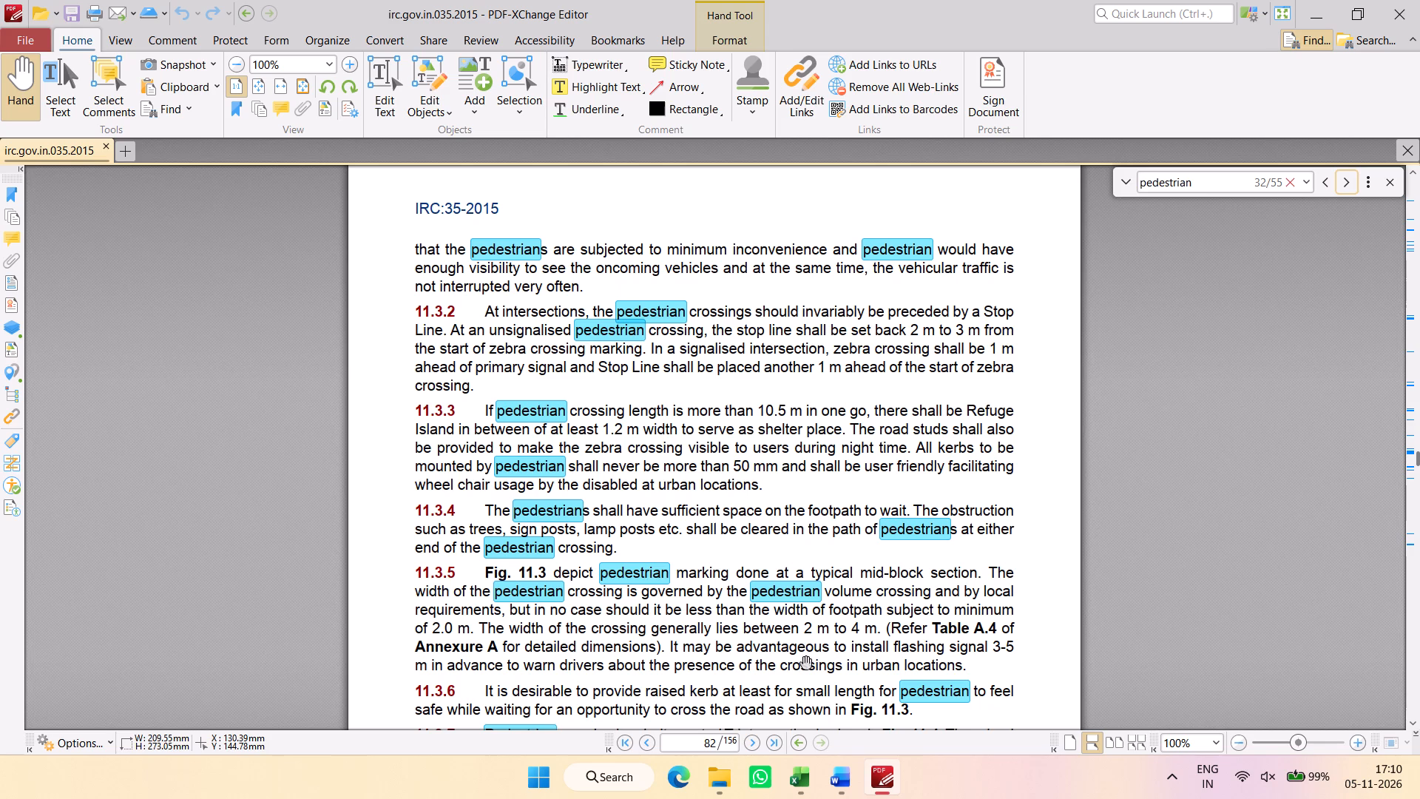
Find Table A.4 Block Markings in Annexure A, rotate it upright to read the block dimensions, and return to the Excel estimate.
scroll(992, 627, down, 11)
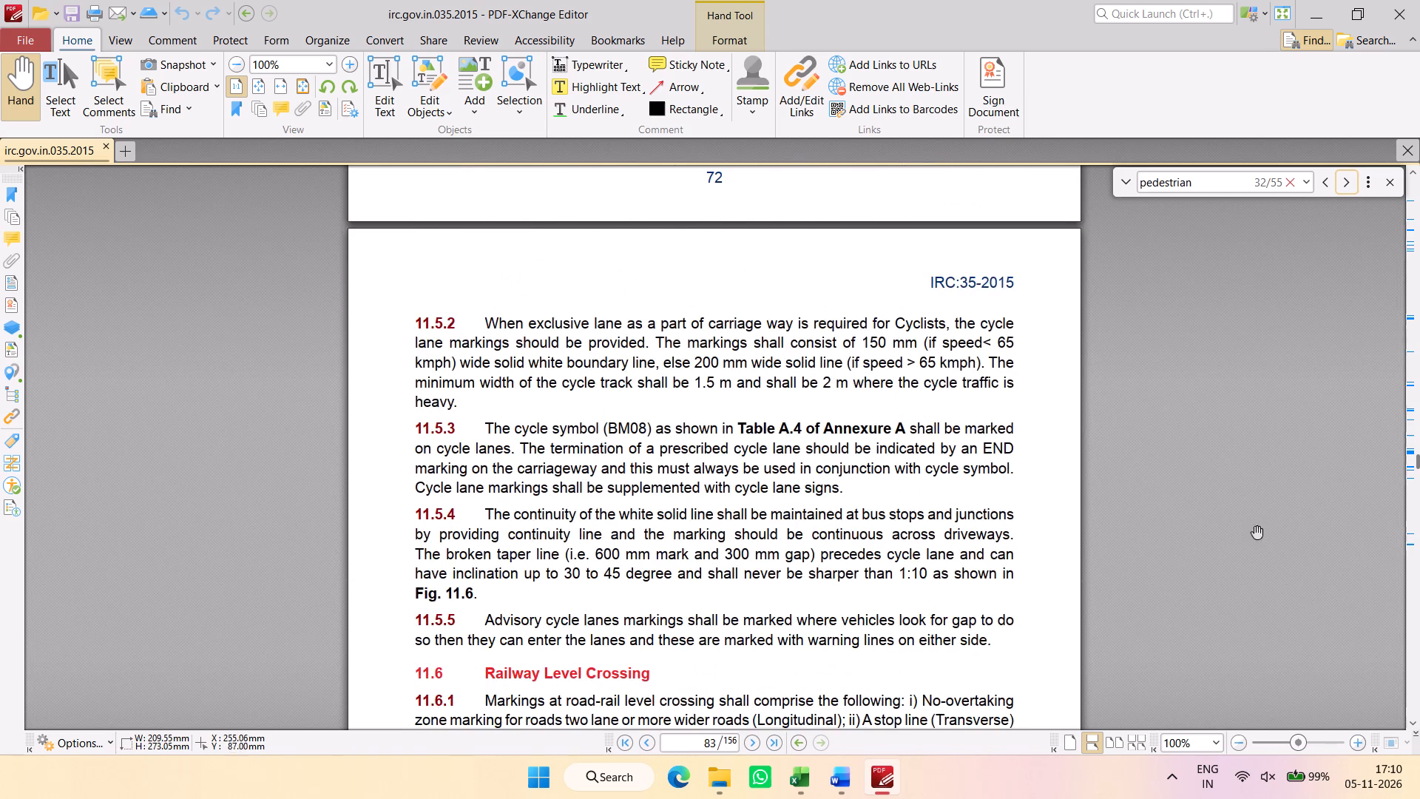
scroll(1257, 532, down, 2)
drag(1419, 462, 1419, 573)
scroll(956, 543, down, 6)
scroll(896, 529, down, 2)
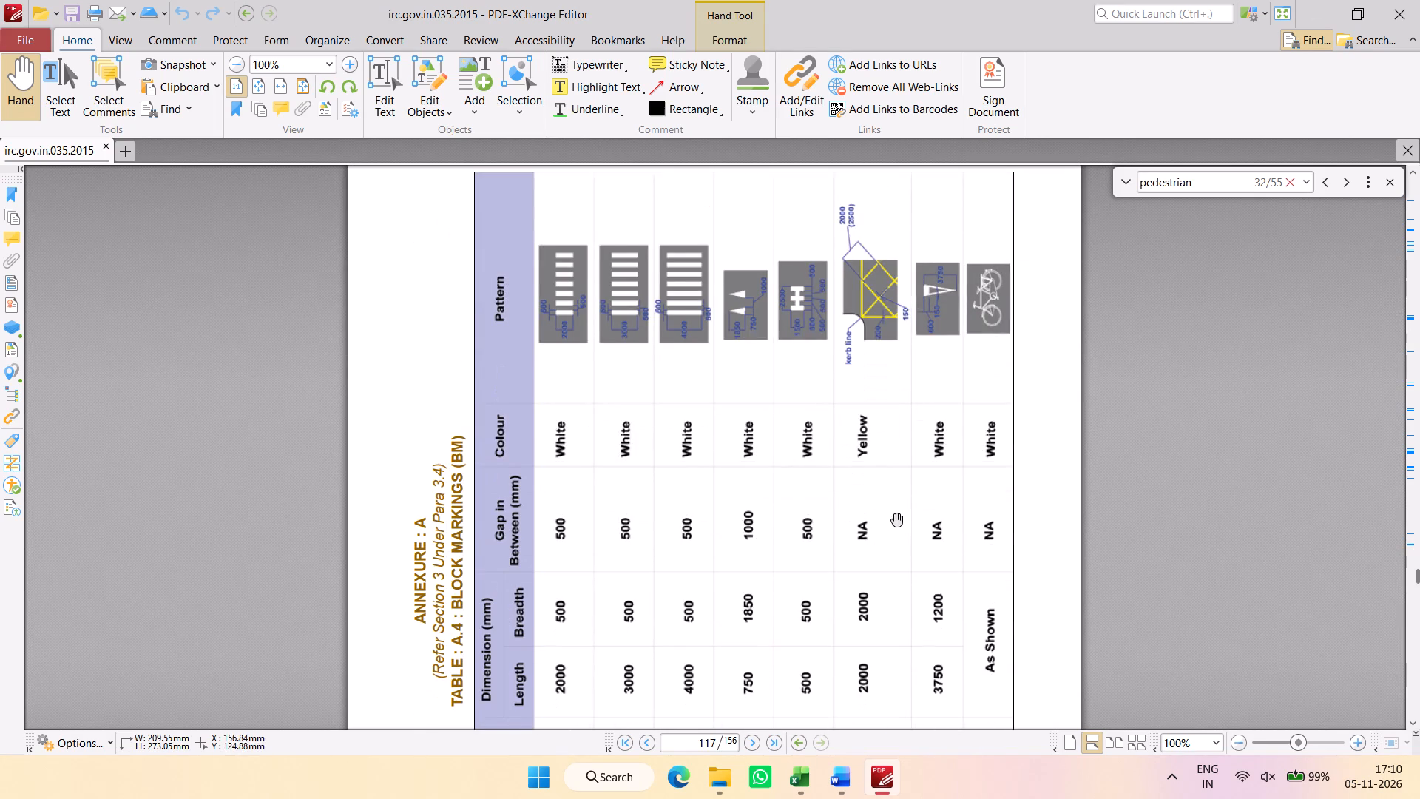
click(353, 82)
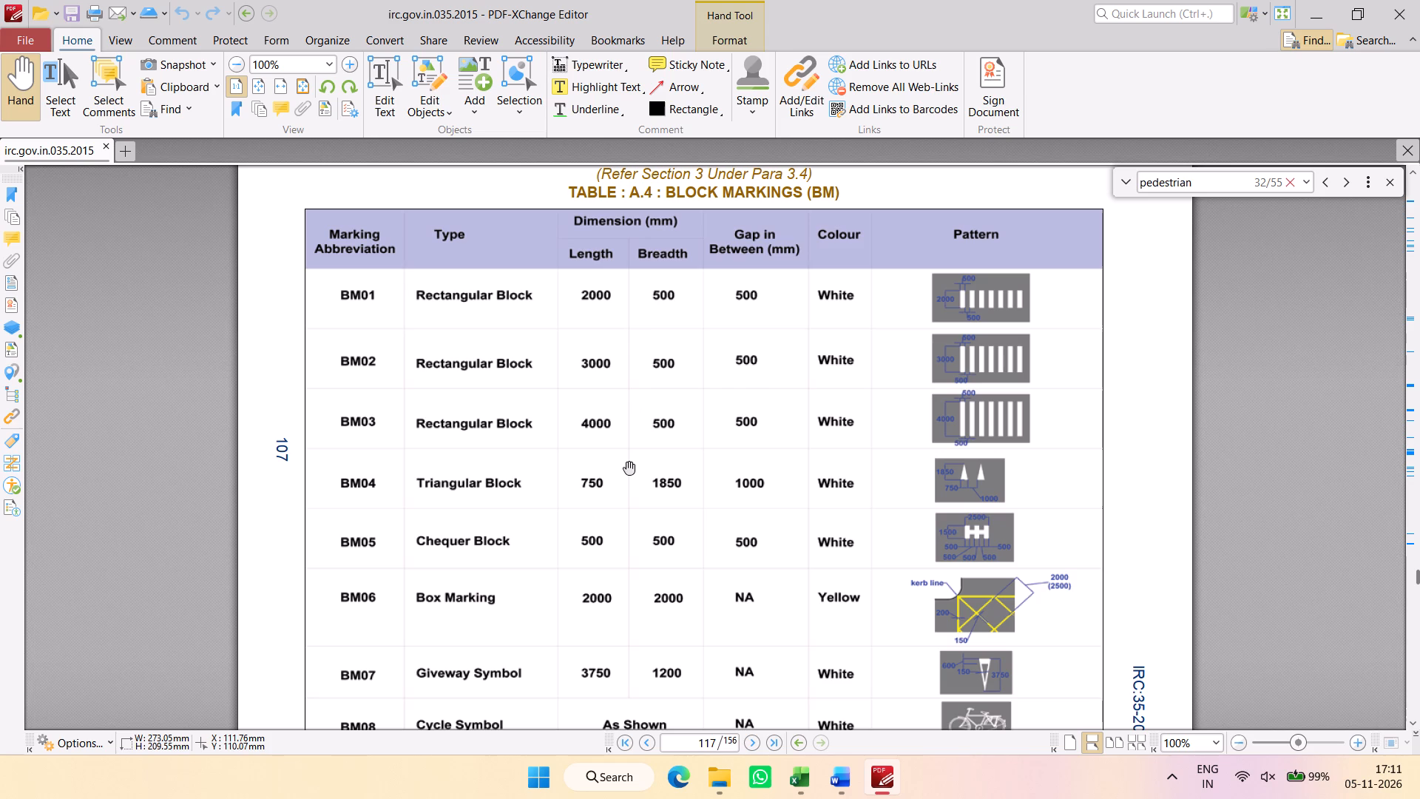
click(806, 777)
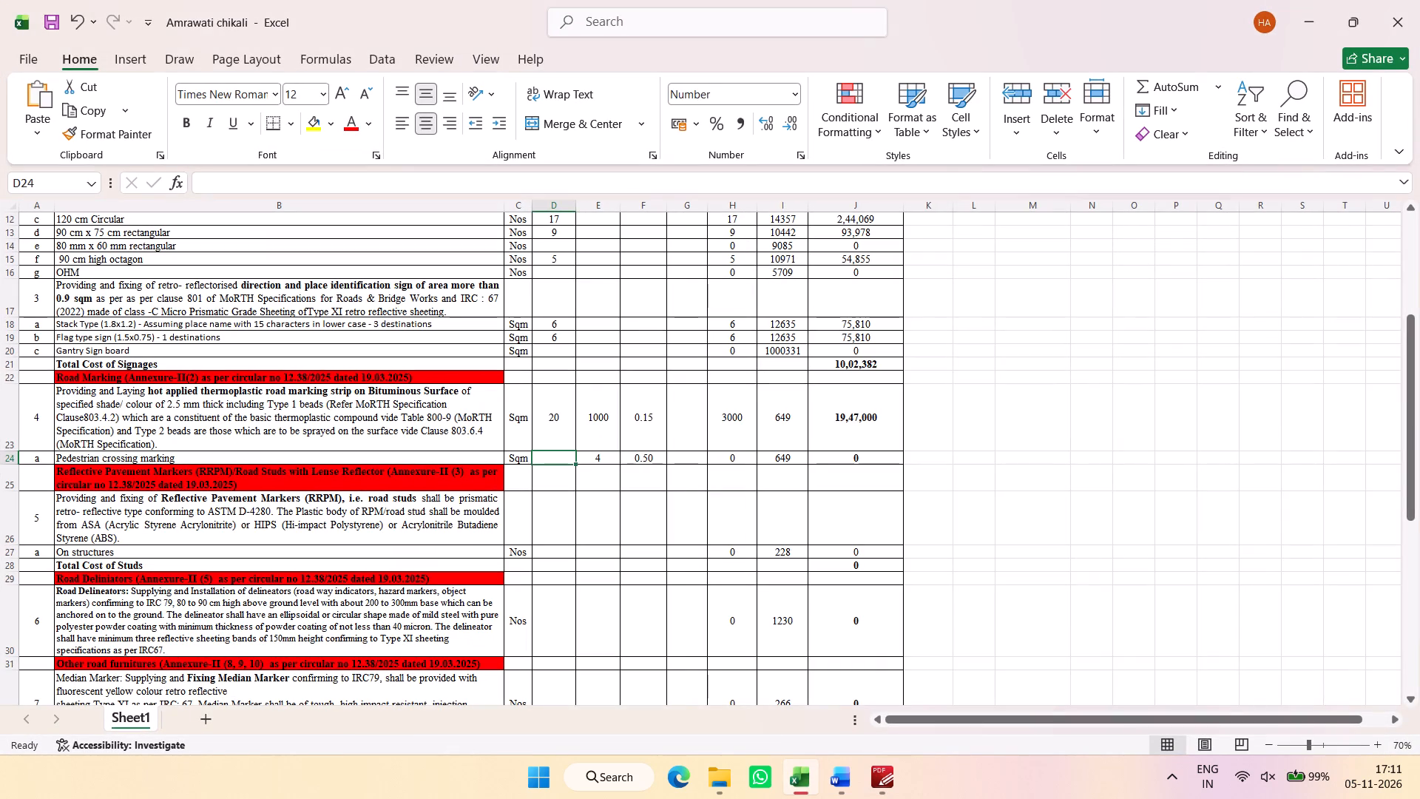
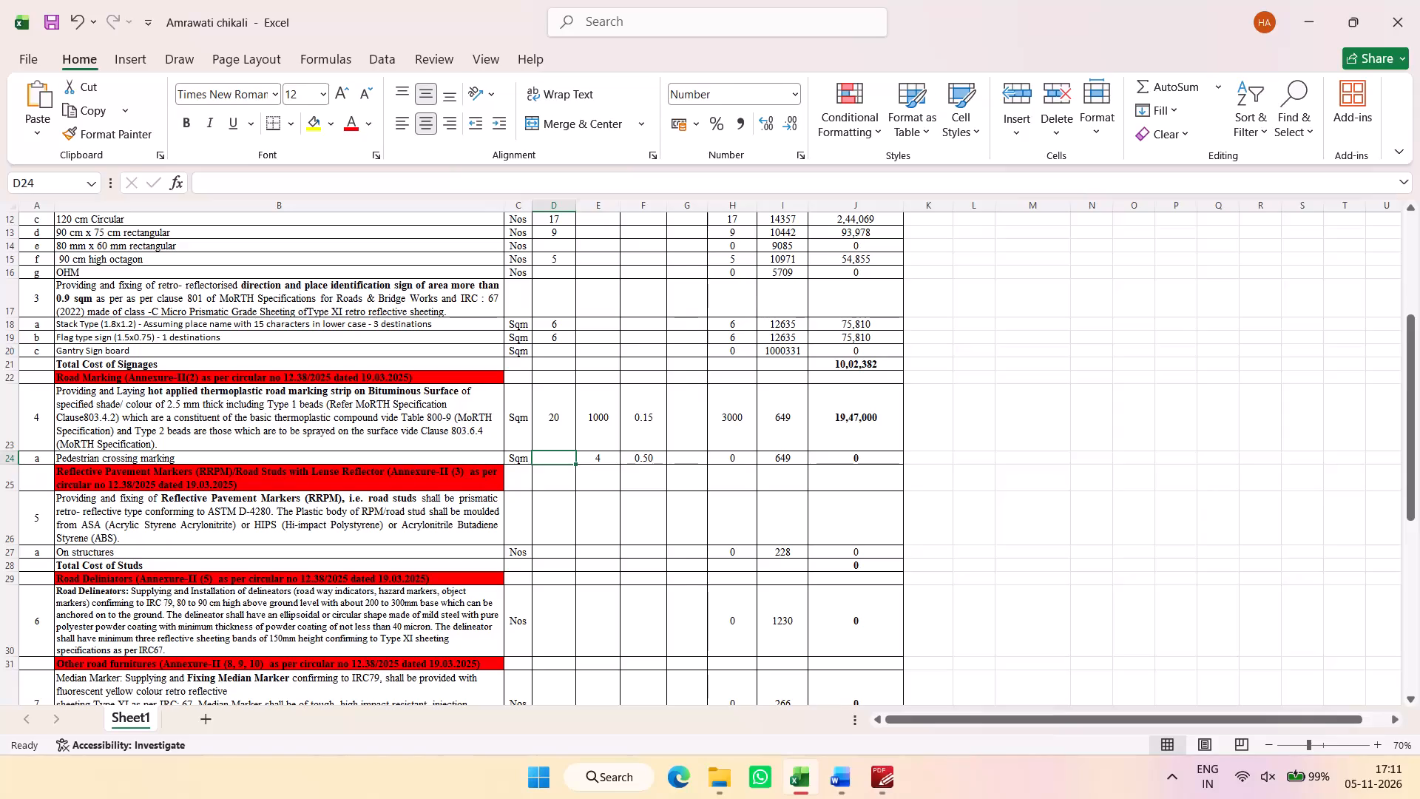
Calculate 13*7 in the quick launcher and enter 91 as the number for Pedestrian crossing marking in D24.
key(alt+space)
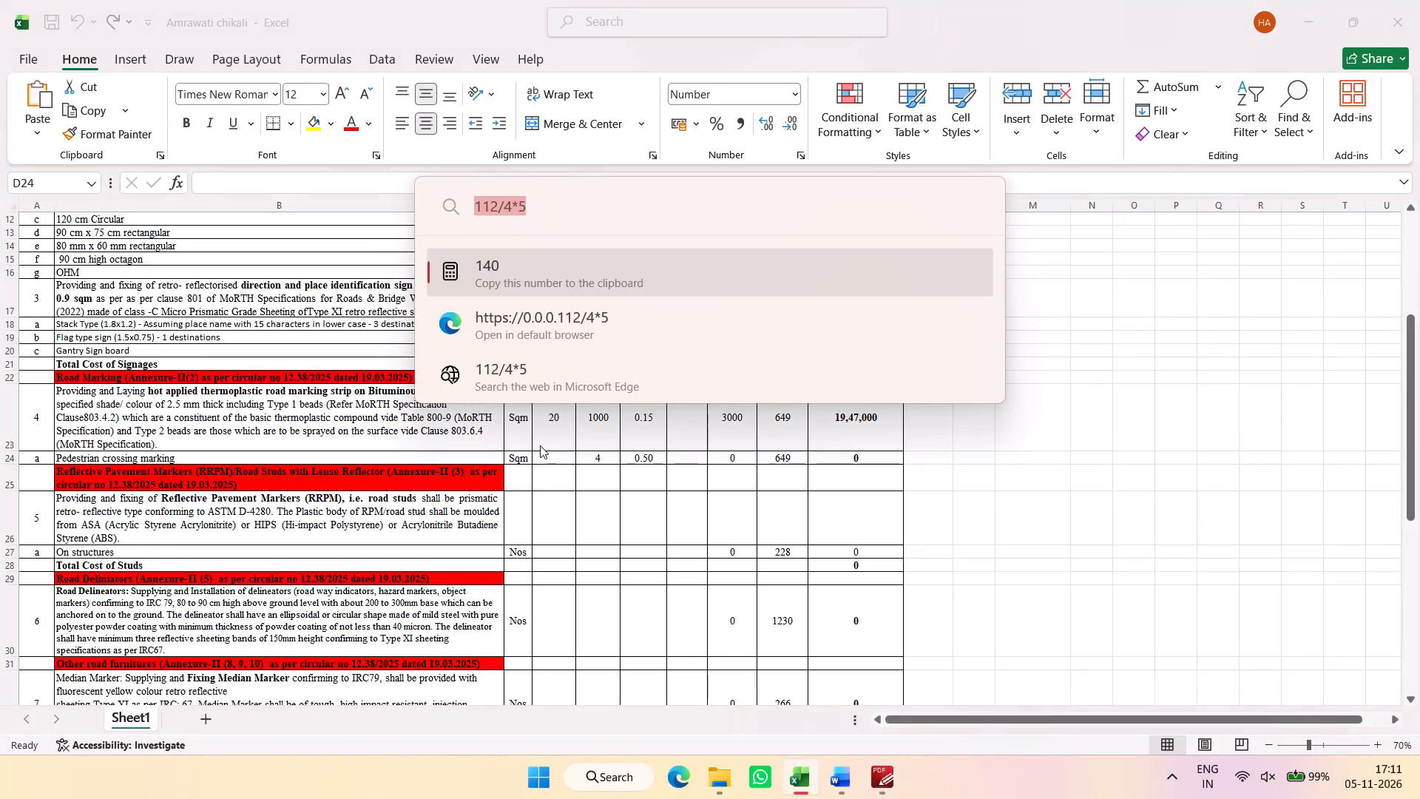
text(13*7)
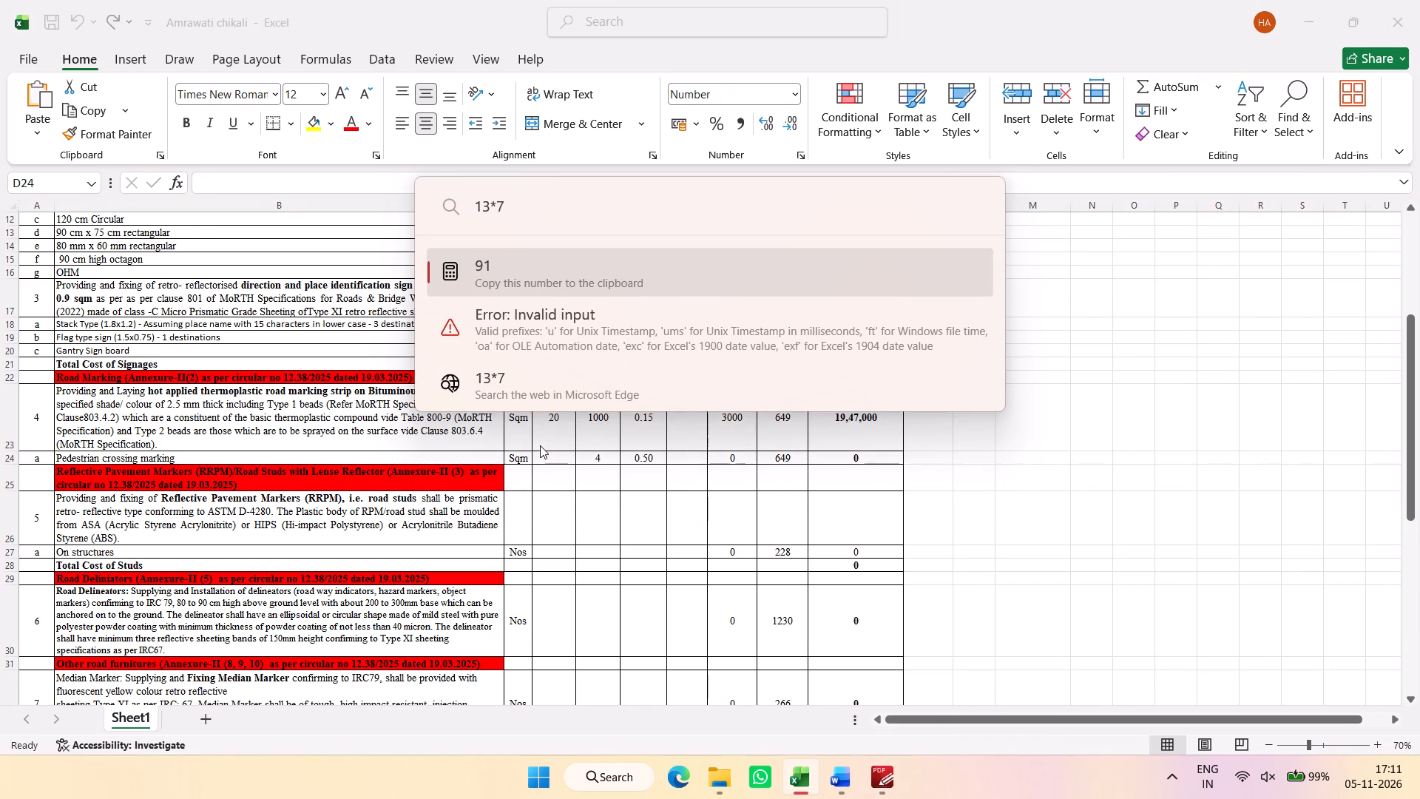
click(932, 521)
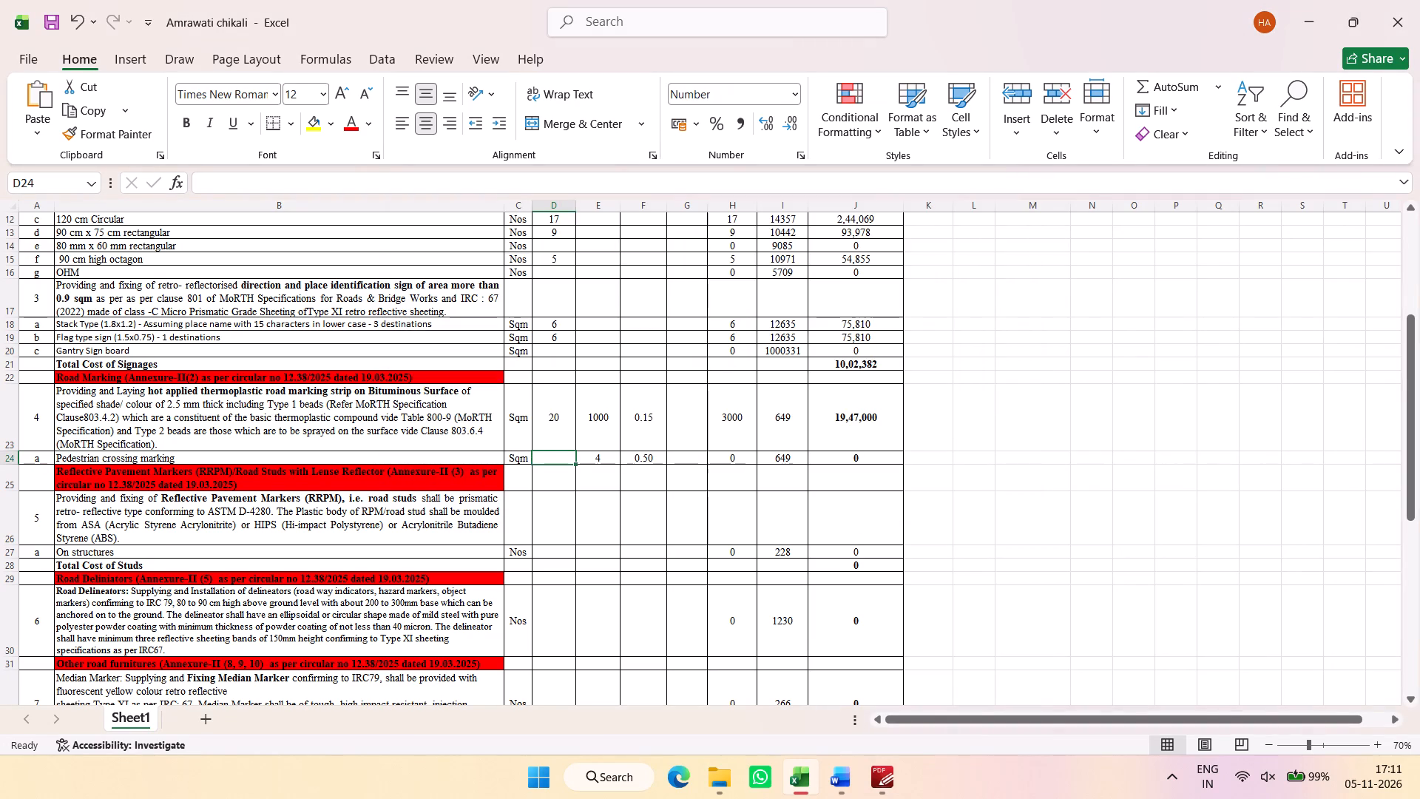
text(91)
click(631, 461)
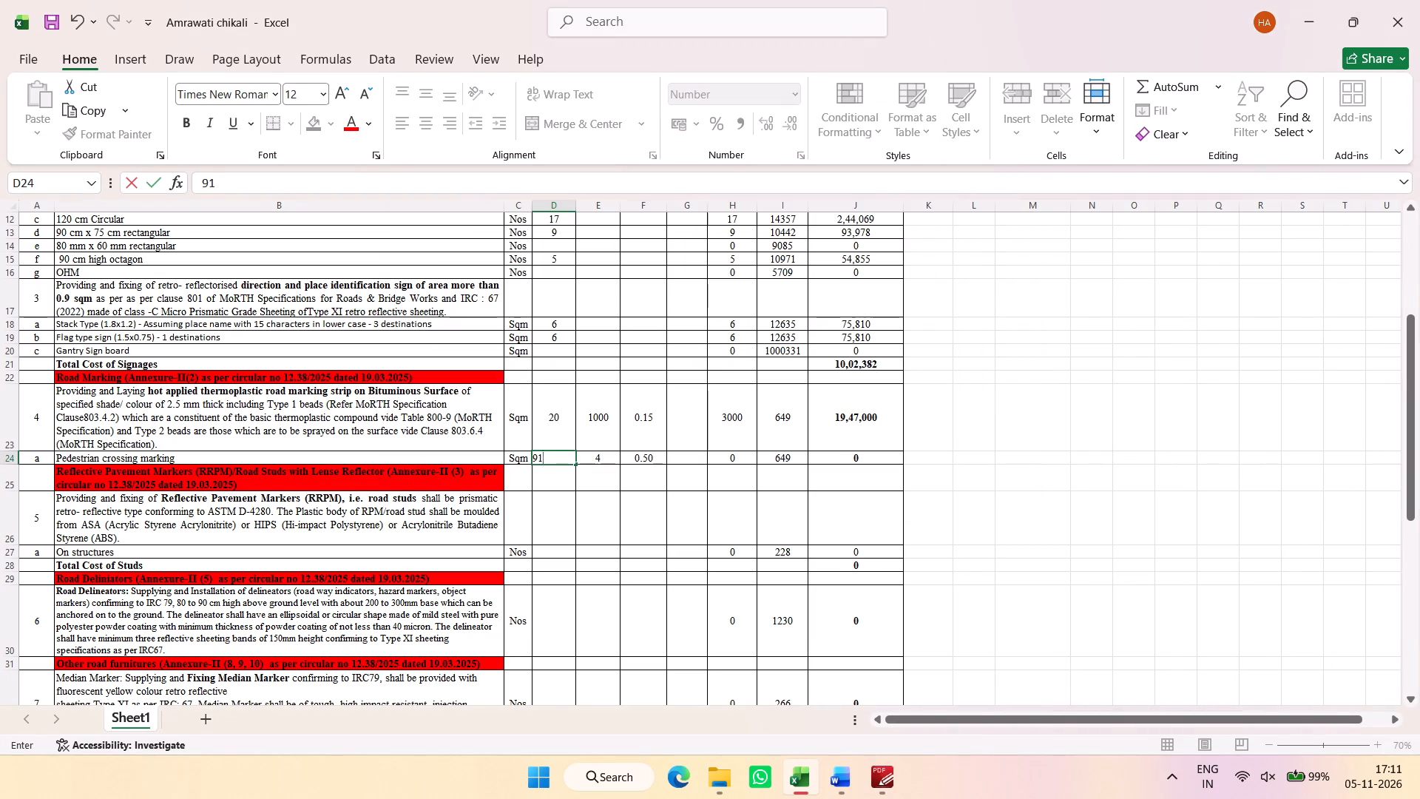
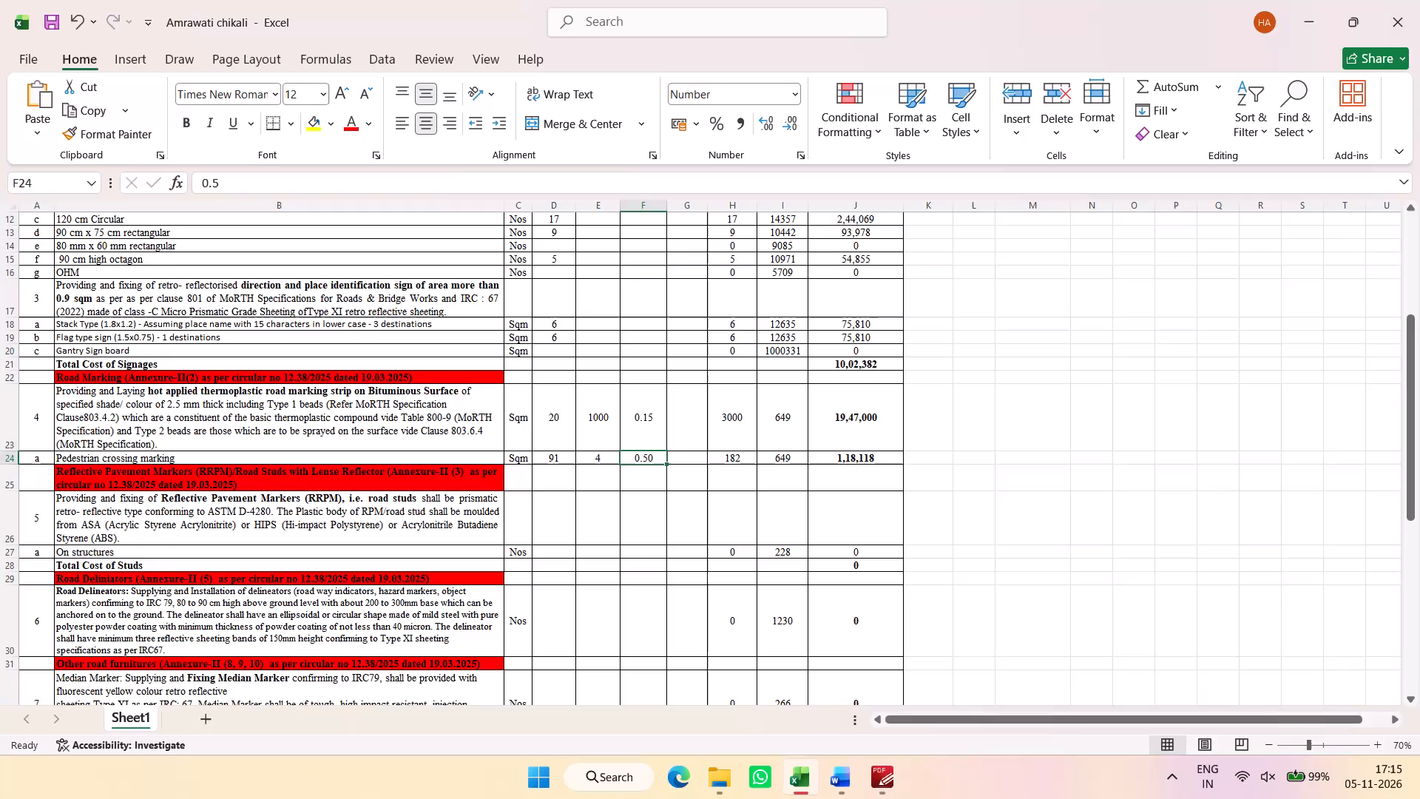
Calculate 156+112+156+140+268+156 in the quick launcher and enter 988 as the number of road studs On structures in D27.
key(alt+space)
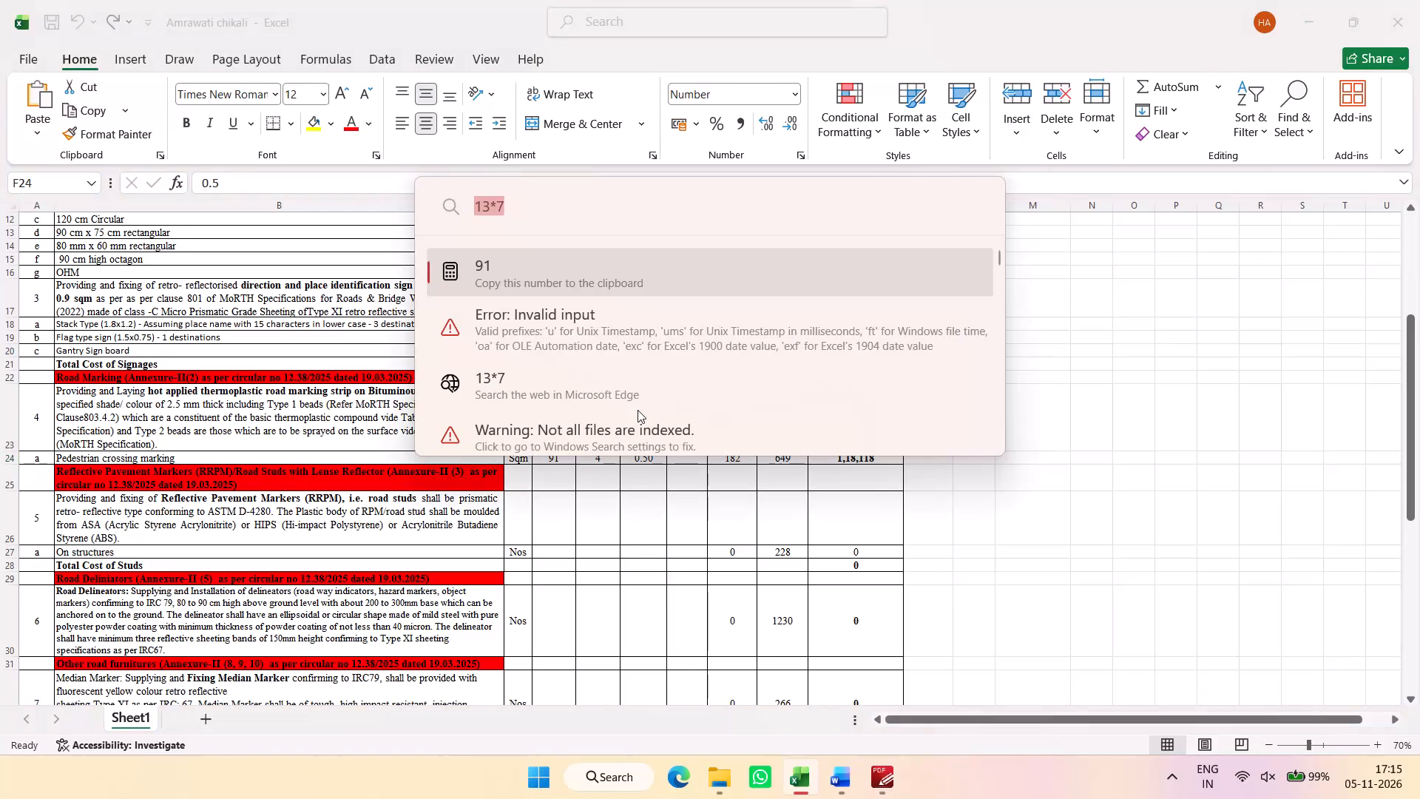
key(1)
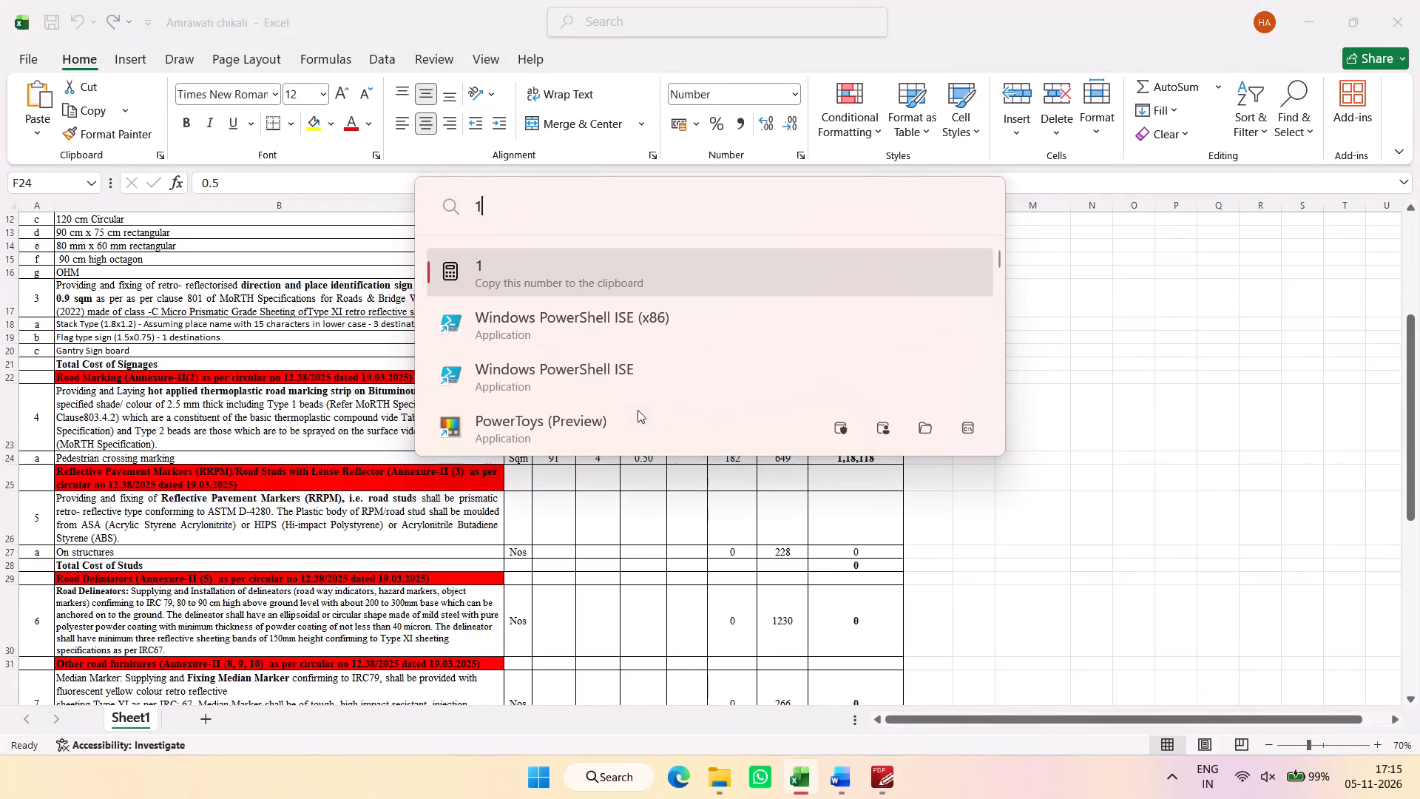
text(56+112)
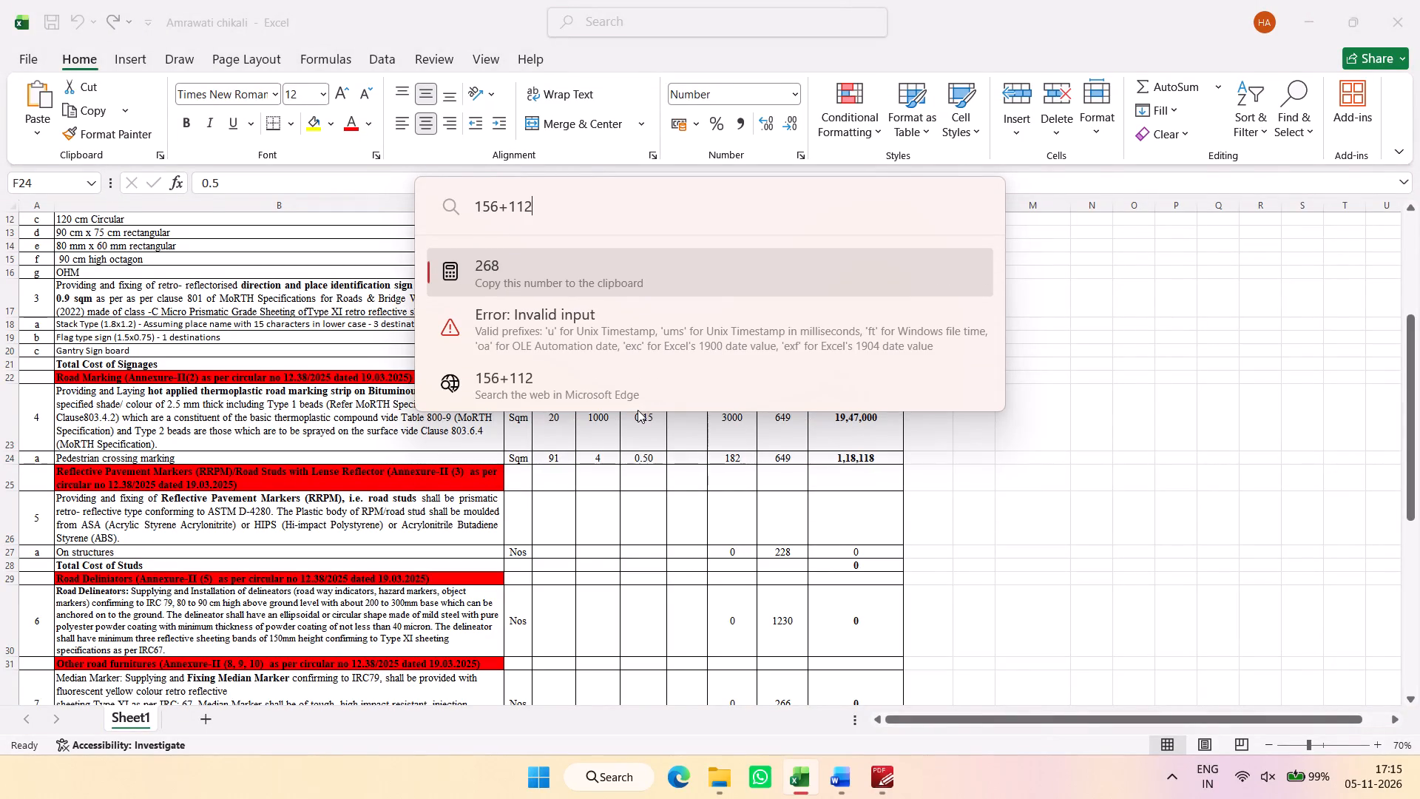
key(plus)
text(156+)
text(140)
key(plus)
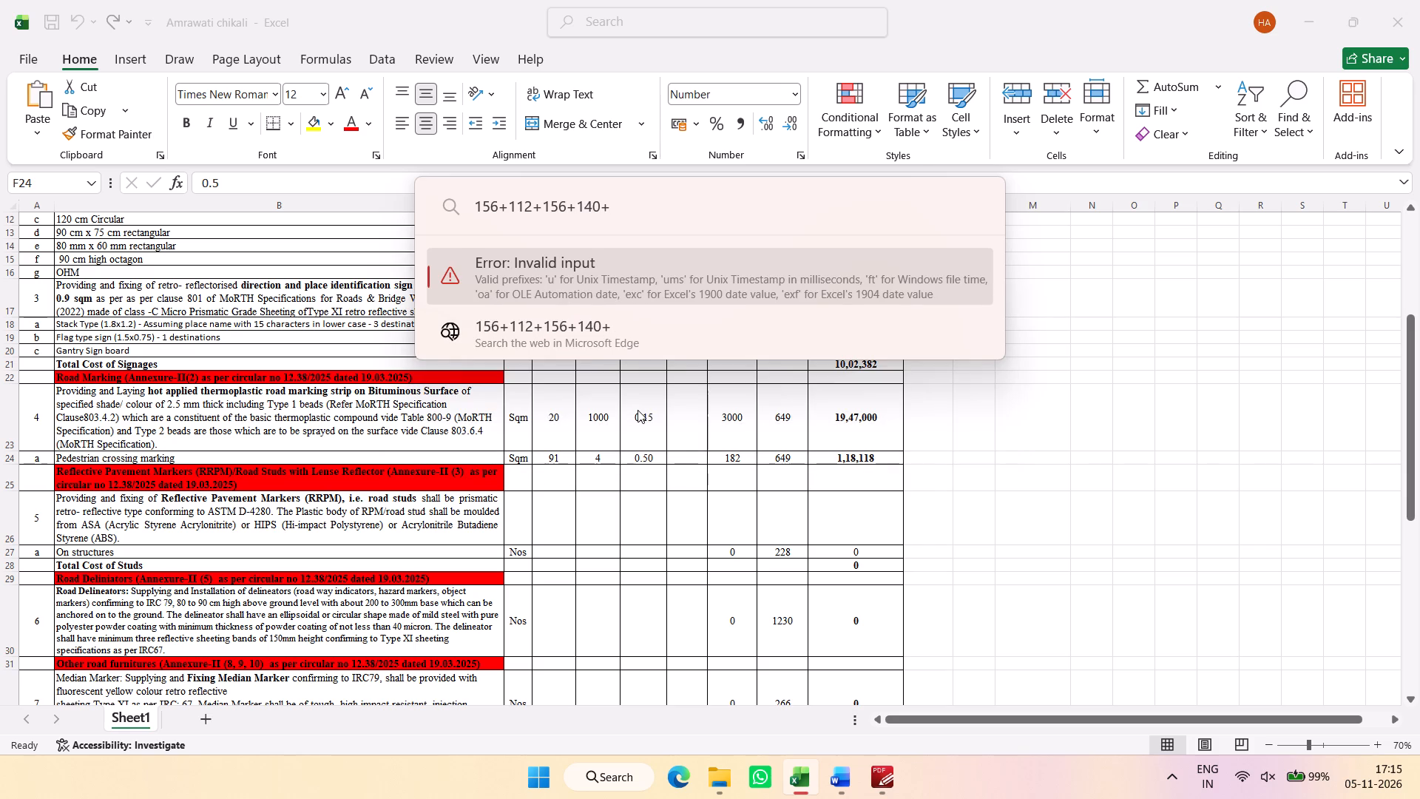
text(268+)
text(156)
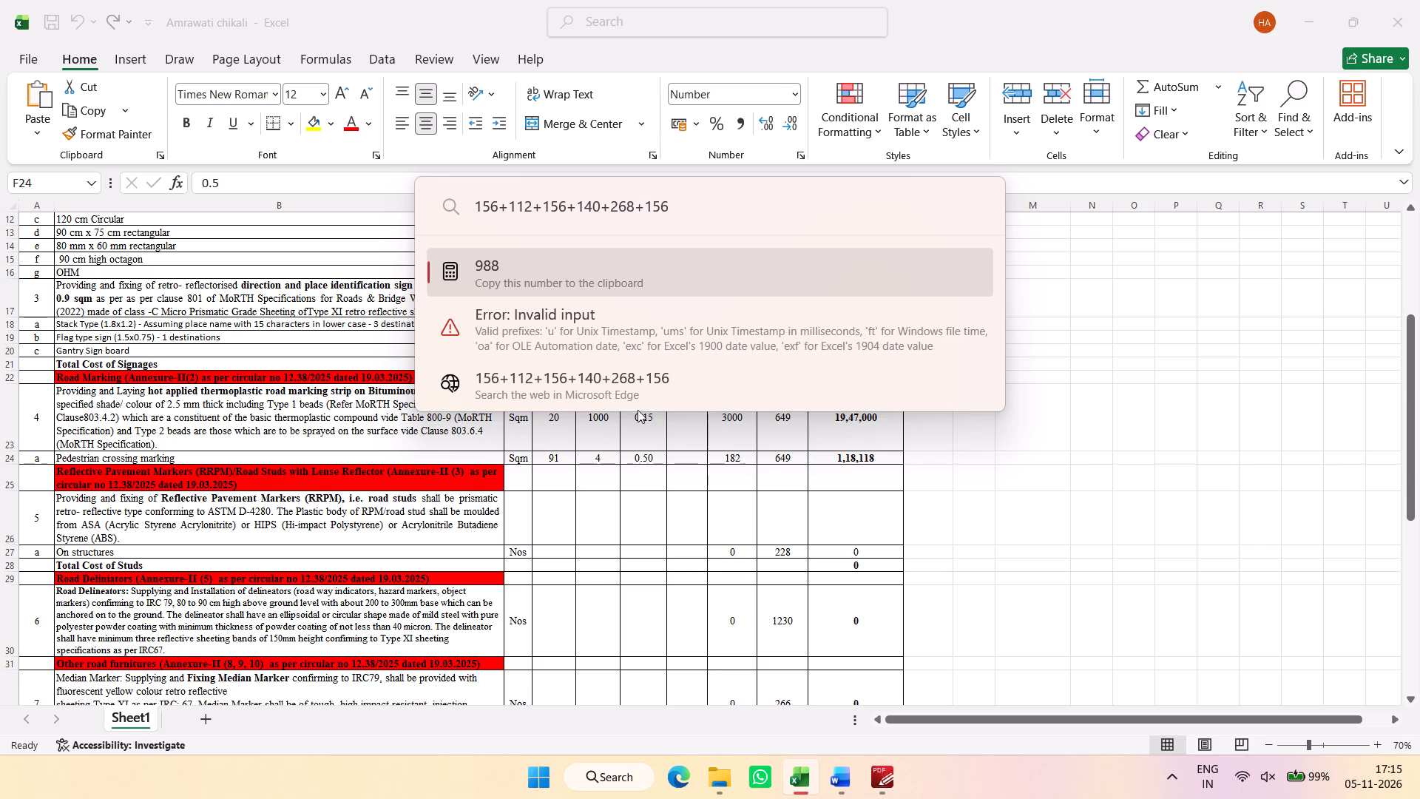
click(572, 522)
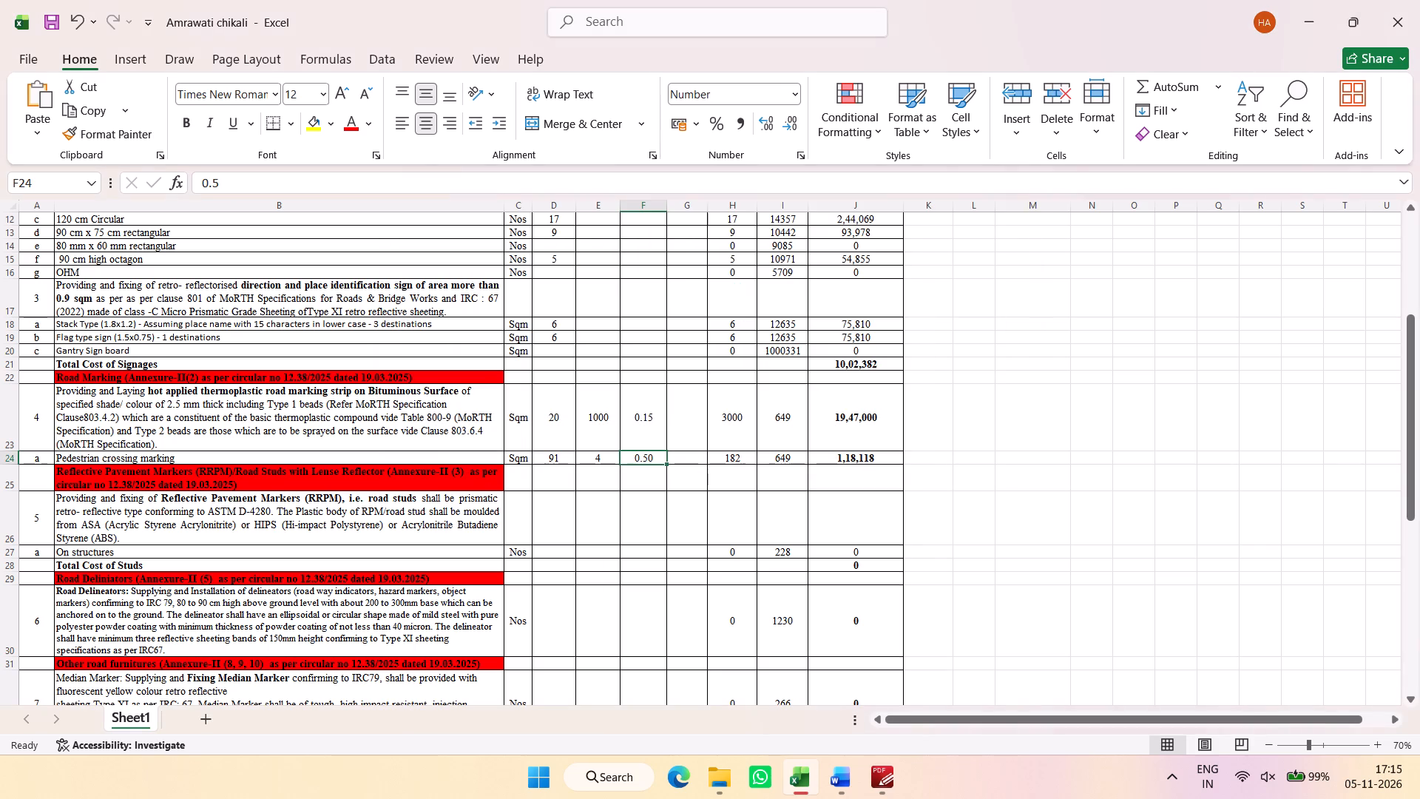
click(558, 532)
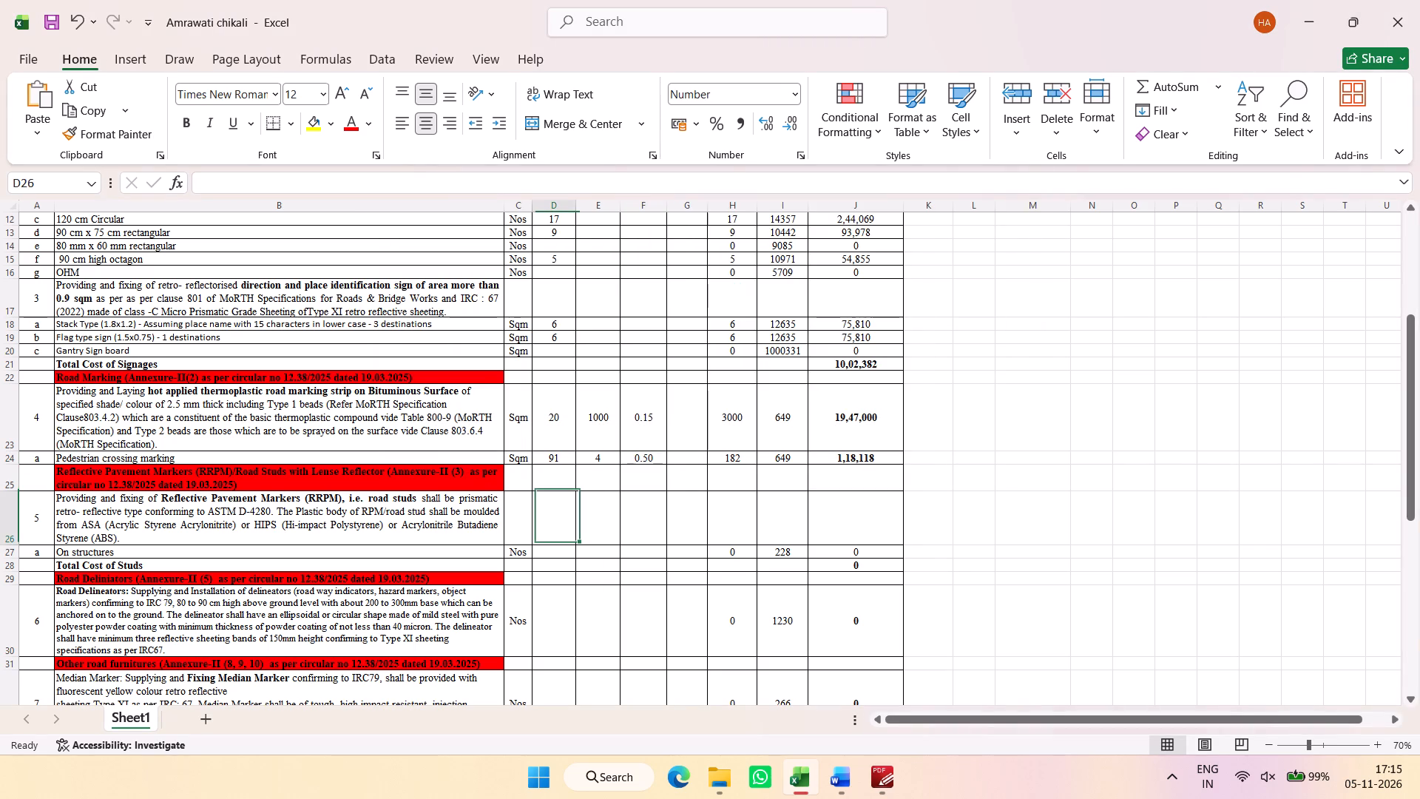
click(563, 552)
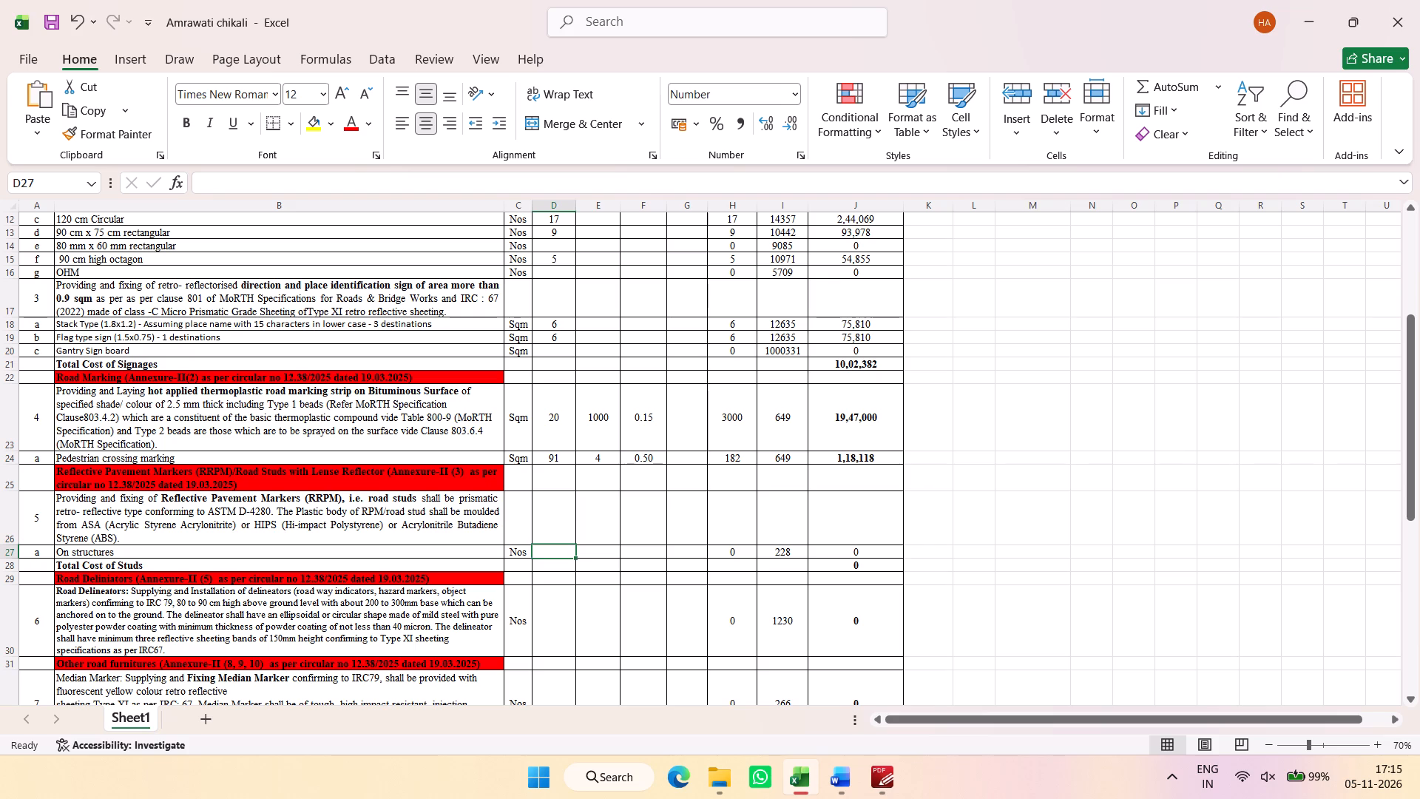
text(988)
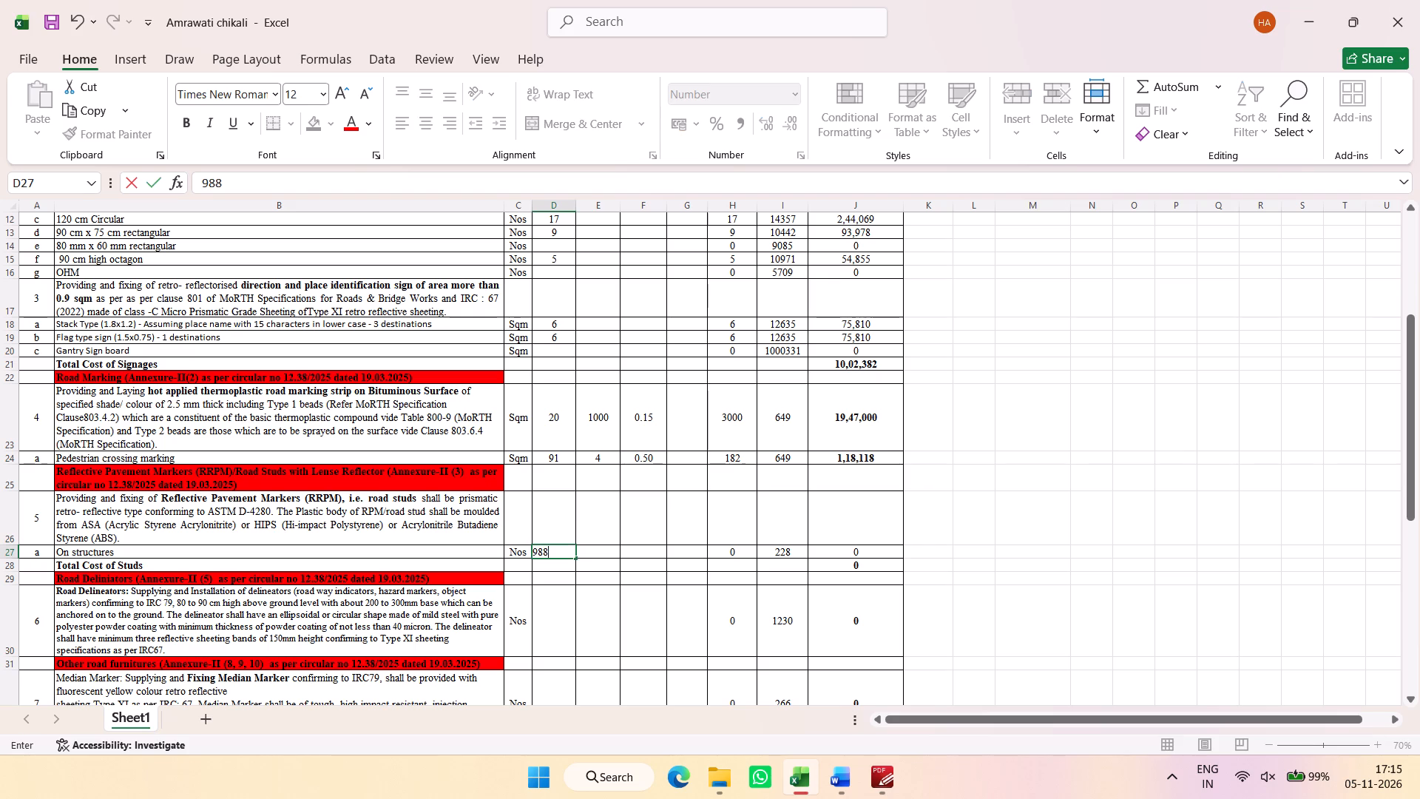
Change the road stud item description in B27 to "On Junctions and pedestrian crossing".
click(152, 553)
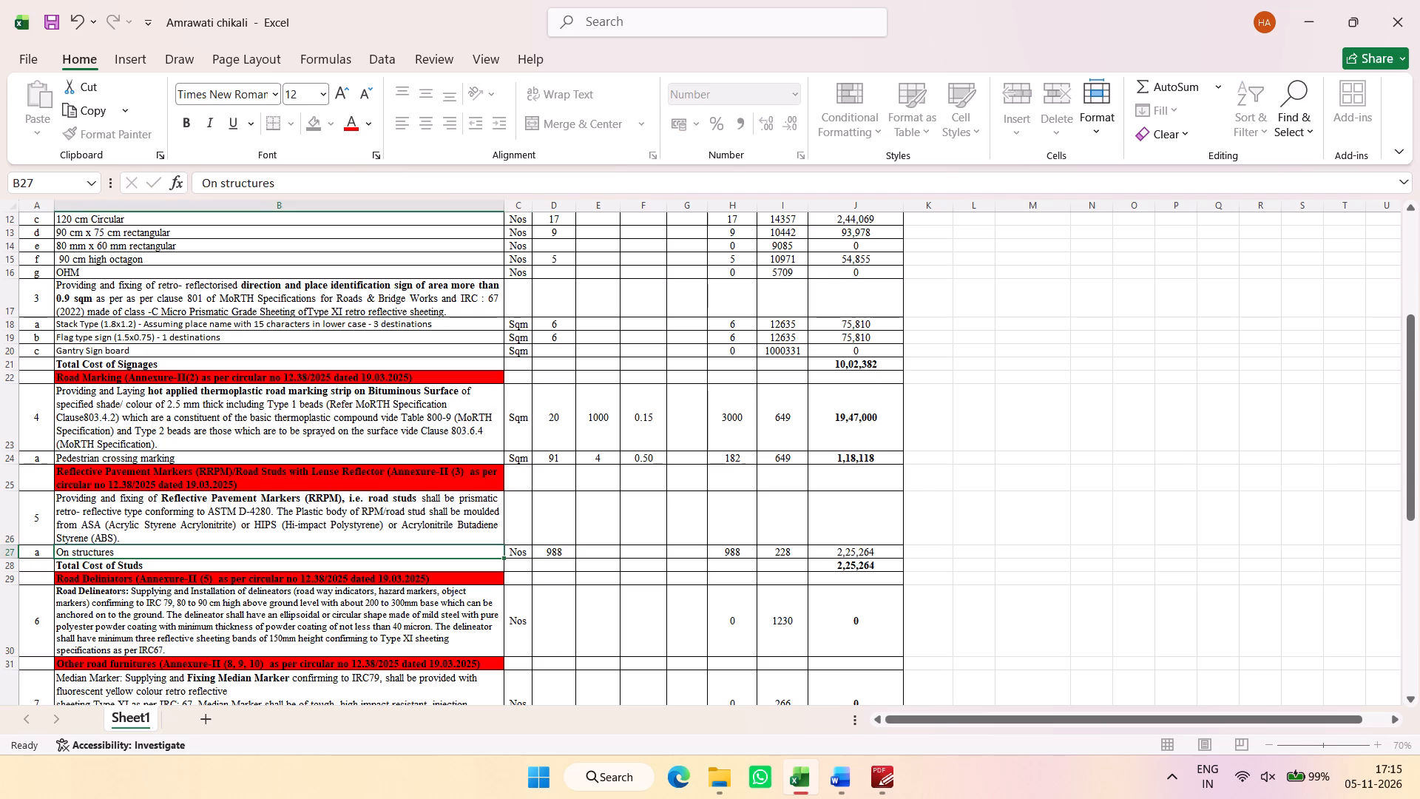
double_click(152, 553)
double_click(101, 553)
text(Junctuons)
key(space)
key(BackSpace)
key(BackSpace)
key(BackSpace)
key(BackSpace)
key(BackSpace)
key(BackSpace)
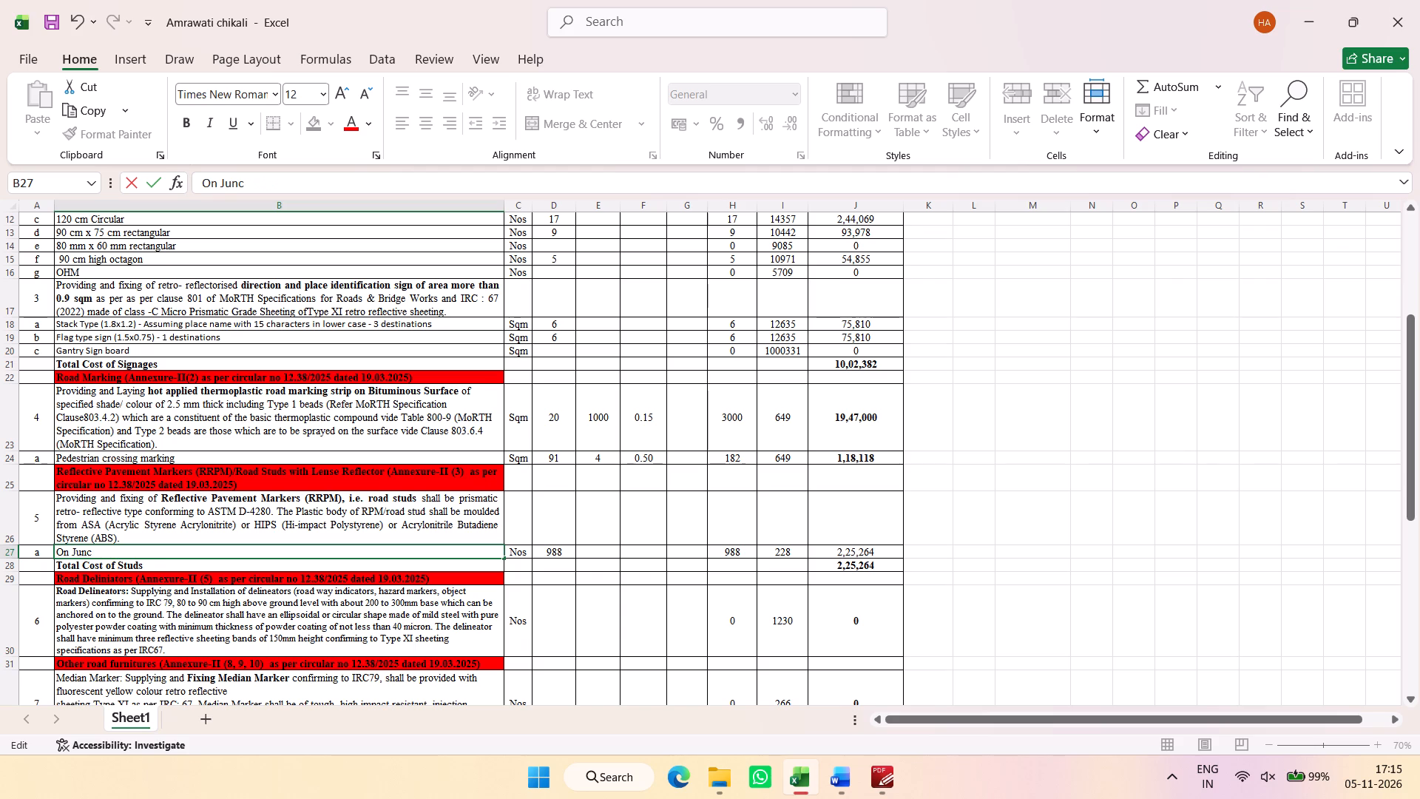
text(tions and pedestrian crossing)
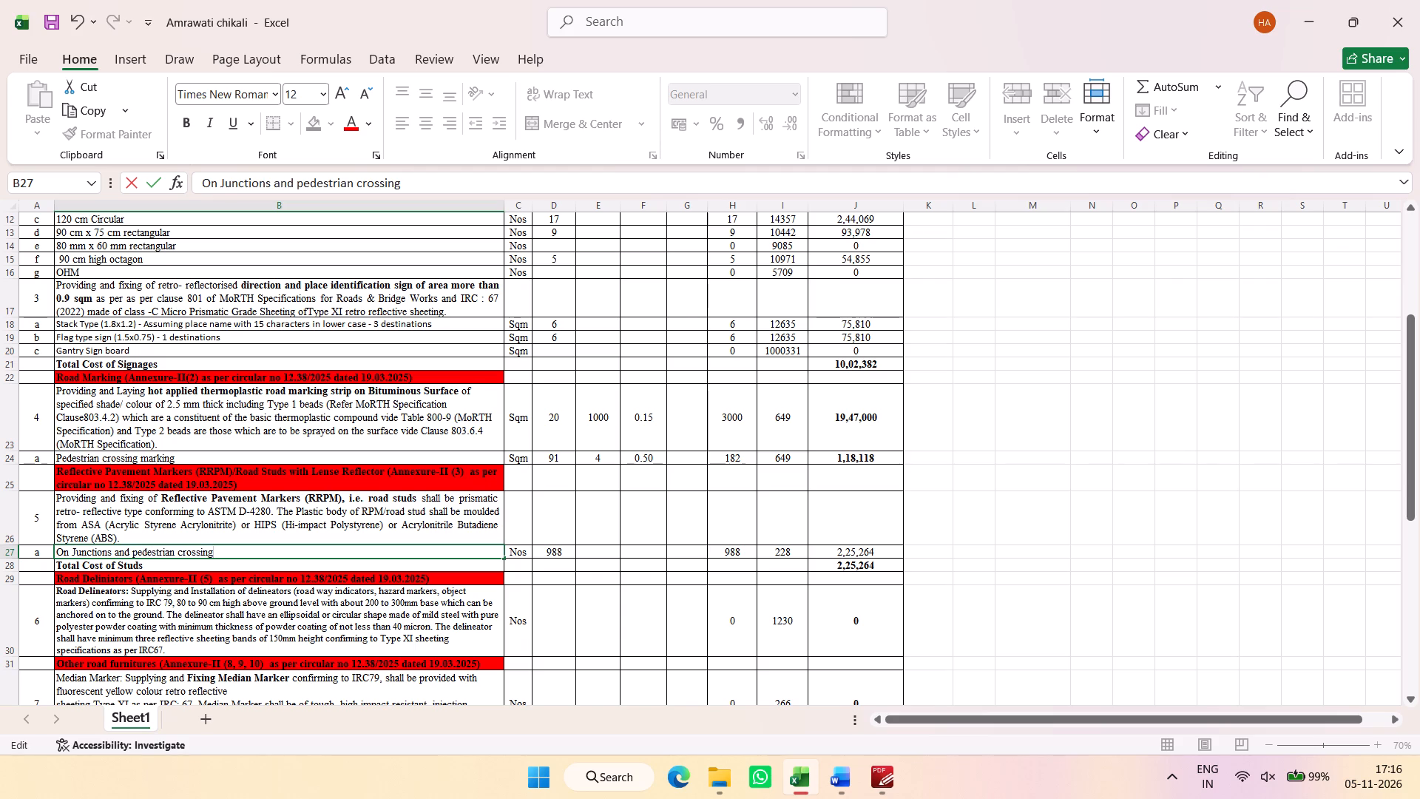
click(468, 553)
click(142, 301)
Insert a row below OHM for item h, TWHM, and fill its unit Nos down from the OHM row.
click(1, 300)
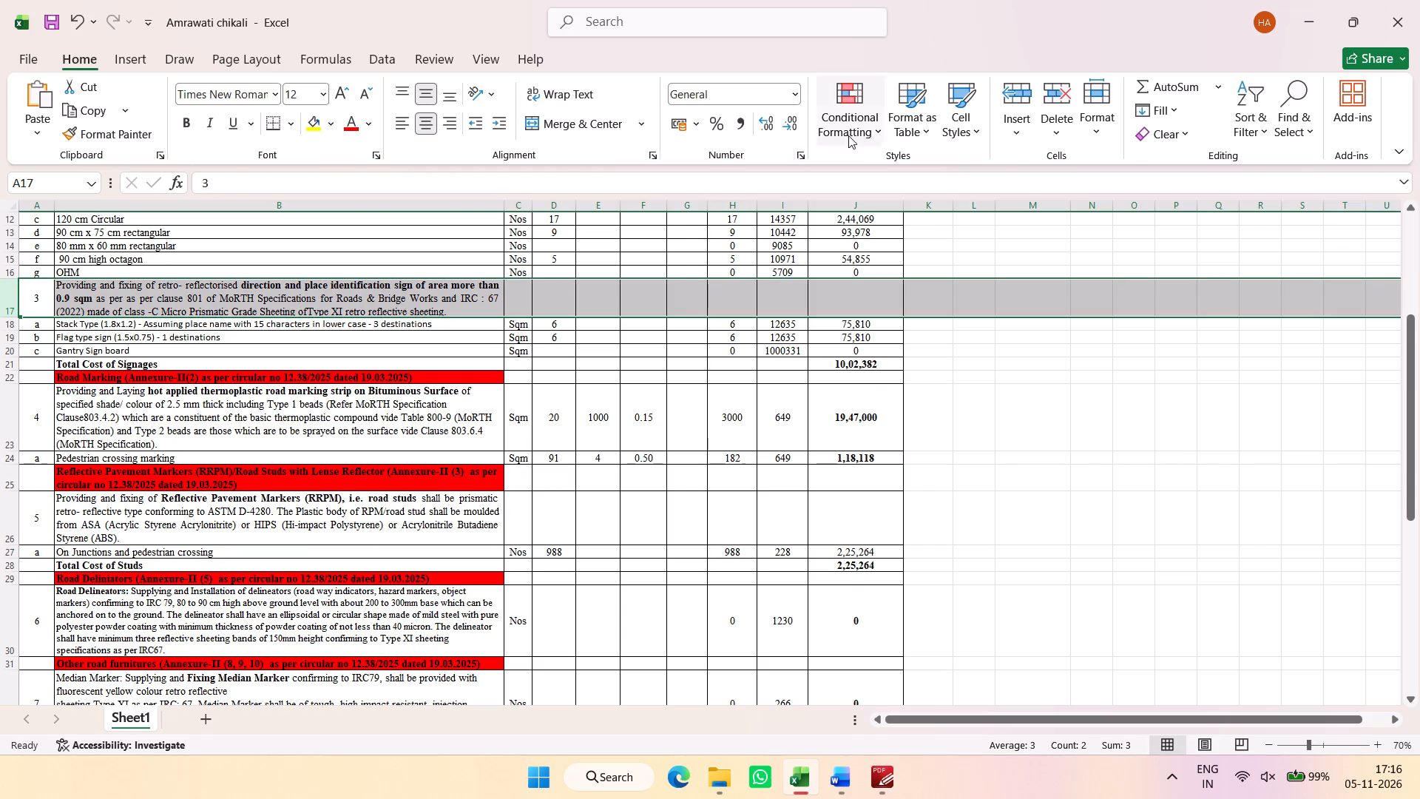
click(1003, 107)
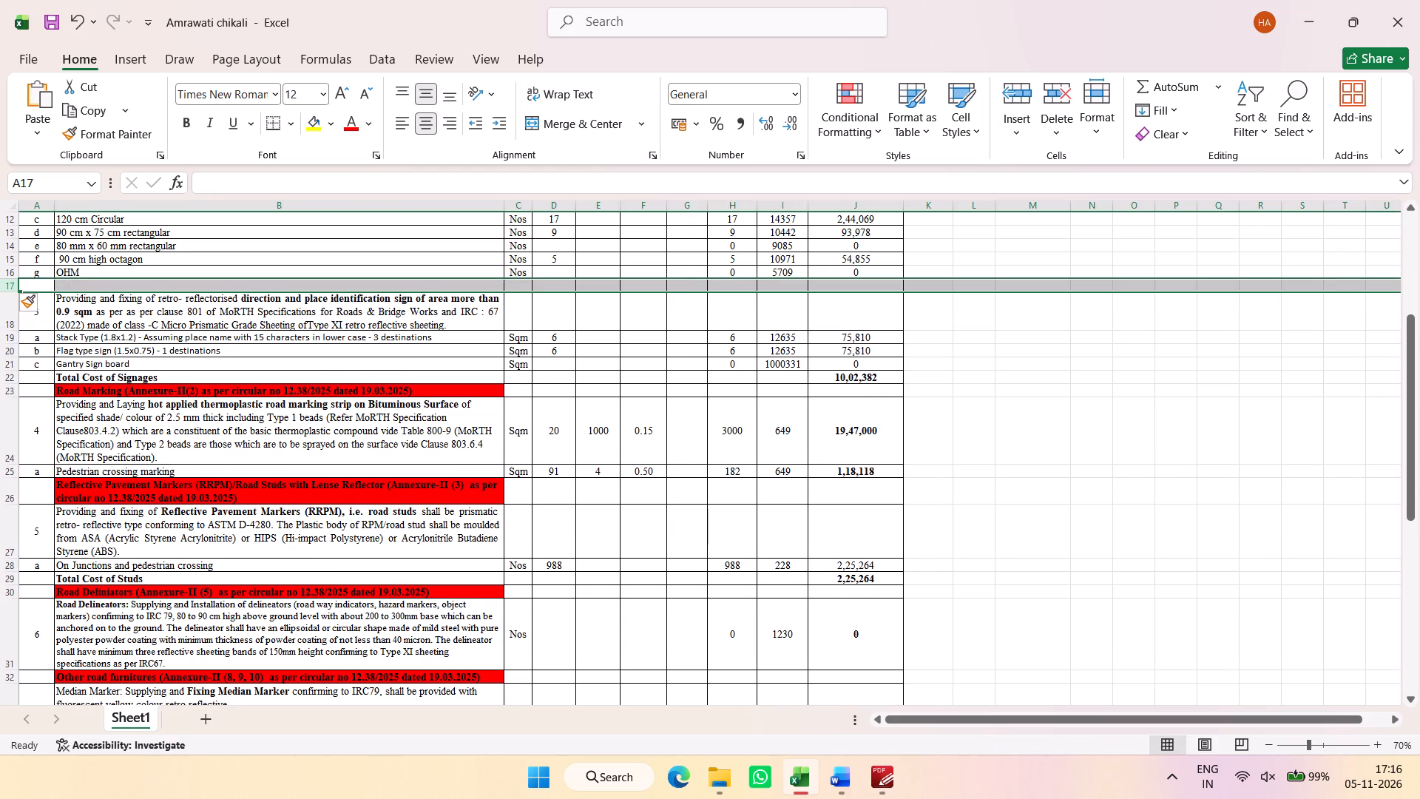
click(33, 286)
key(h)
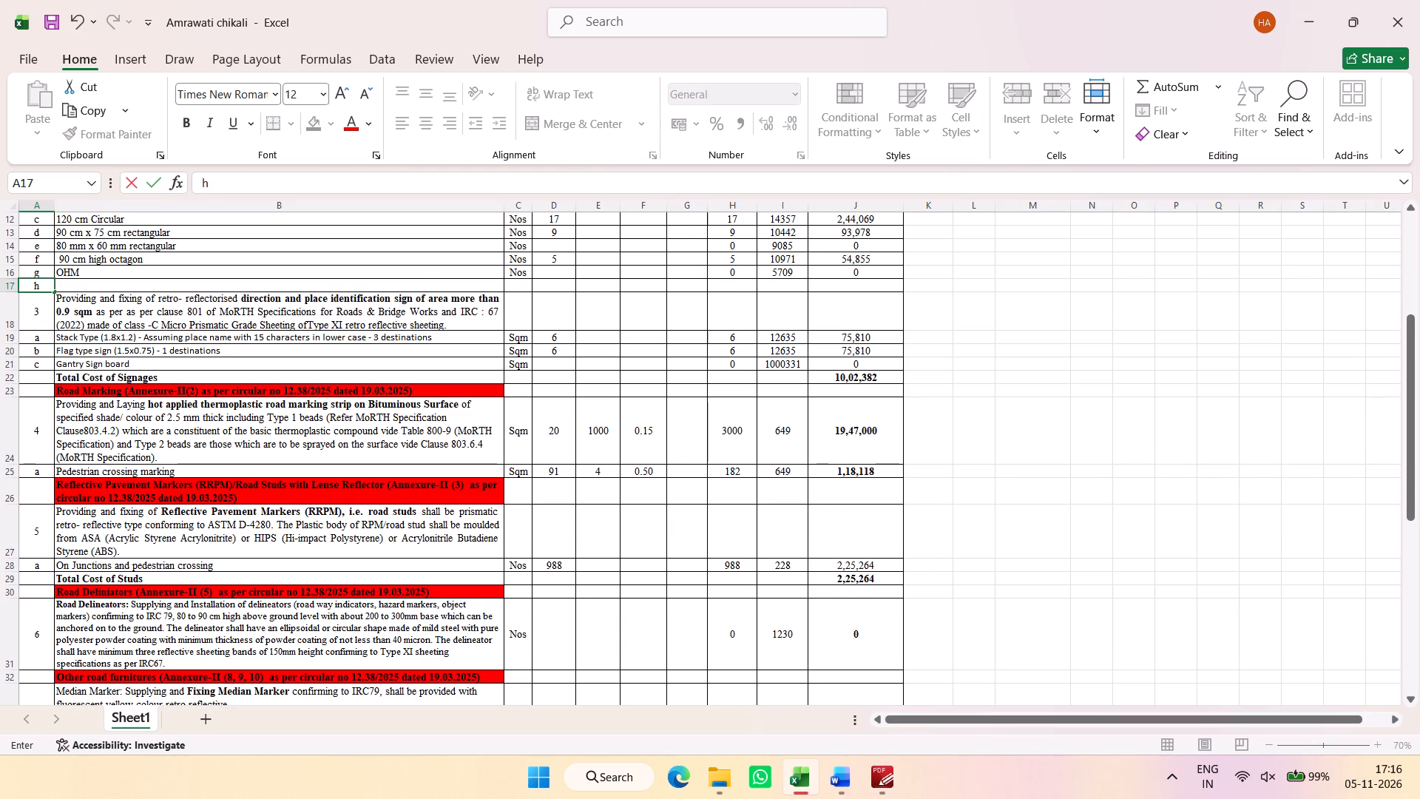
click(146, 284)
text(TWHM)
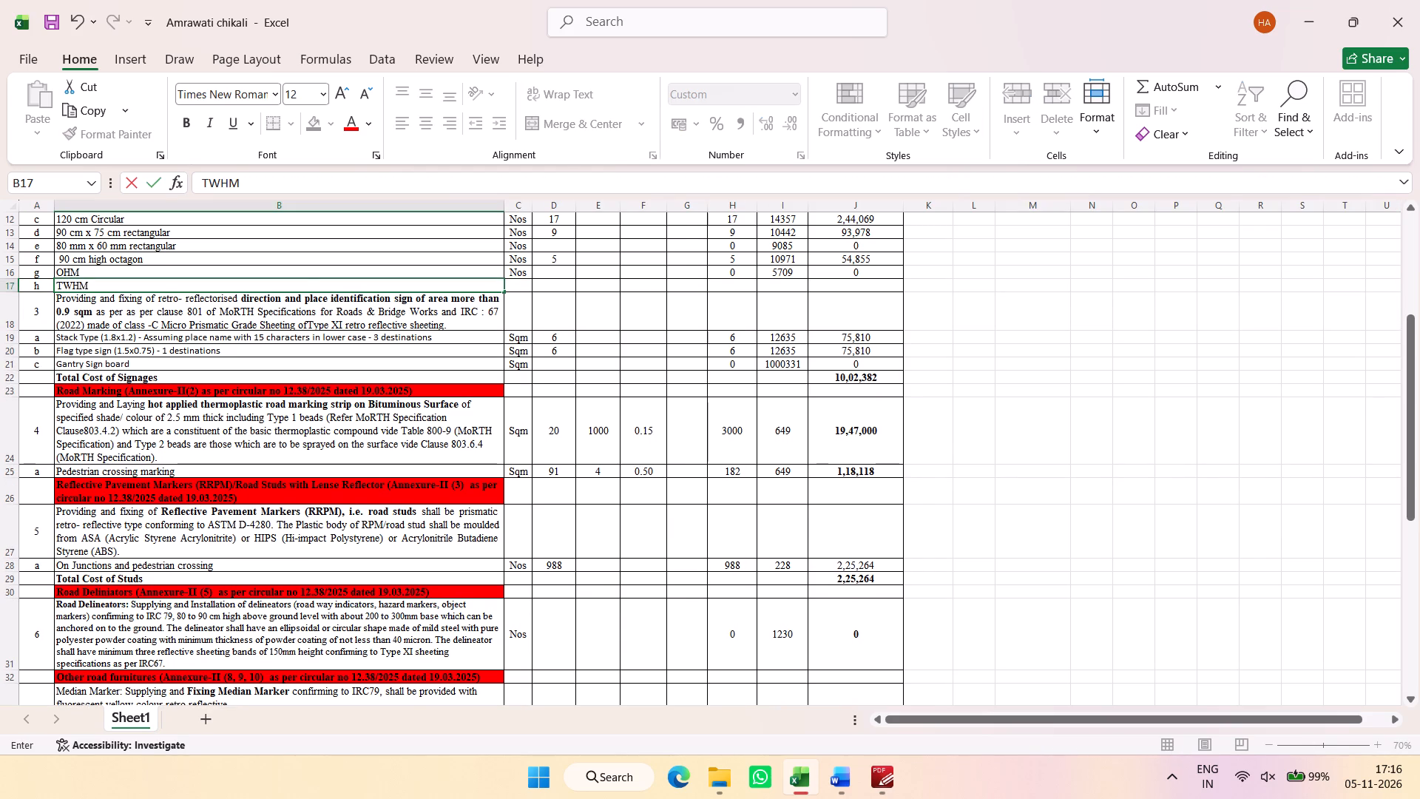
click(520, 273)
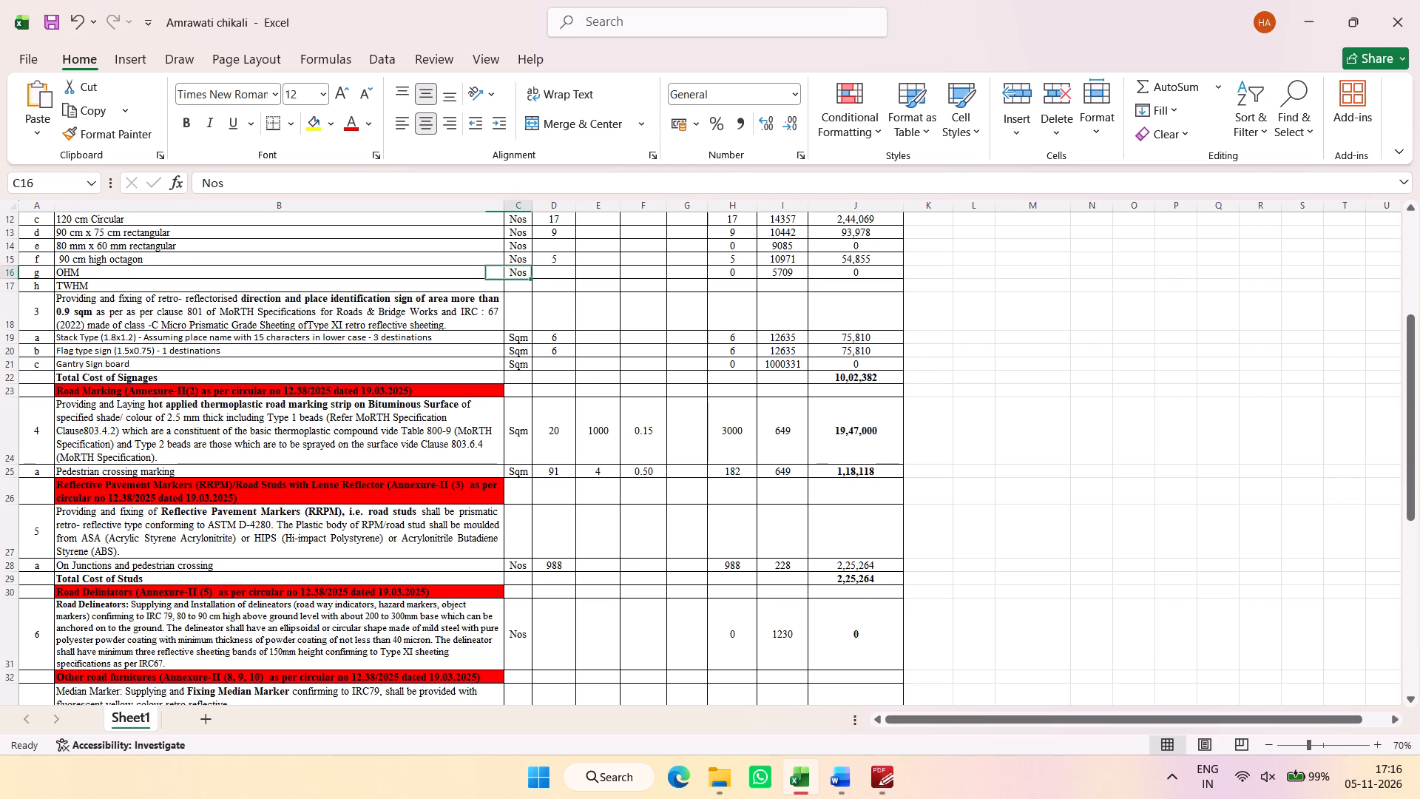
drag(528, 278, 527, 291)
Enter 3 as the number for TWHM in D17 and 10 as the number for OHM in D16.
click(547, 272)
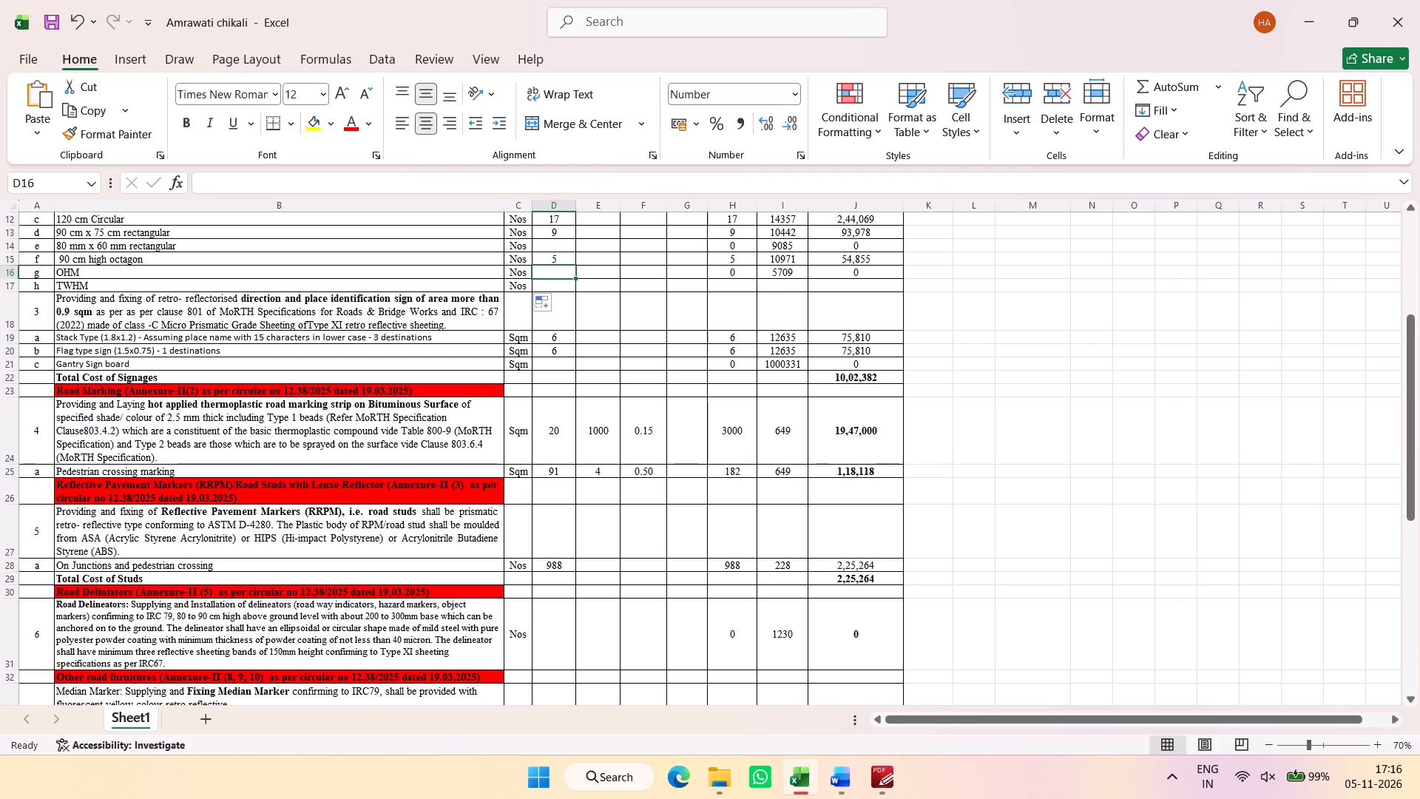
click(565, 286)
key(3)
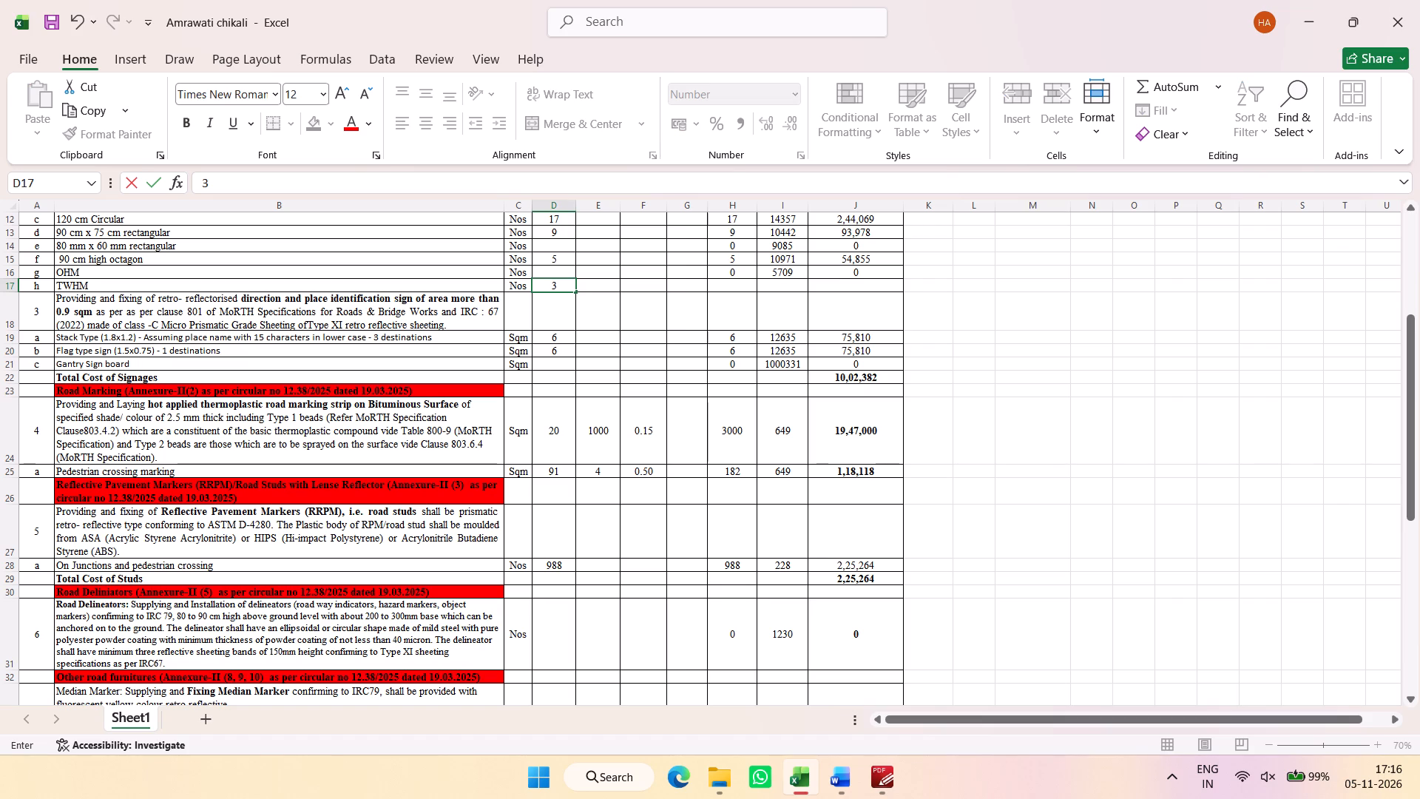
click(559, 273)
text(10)
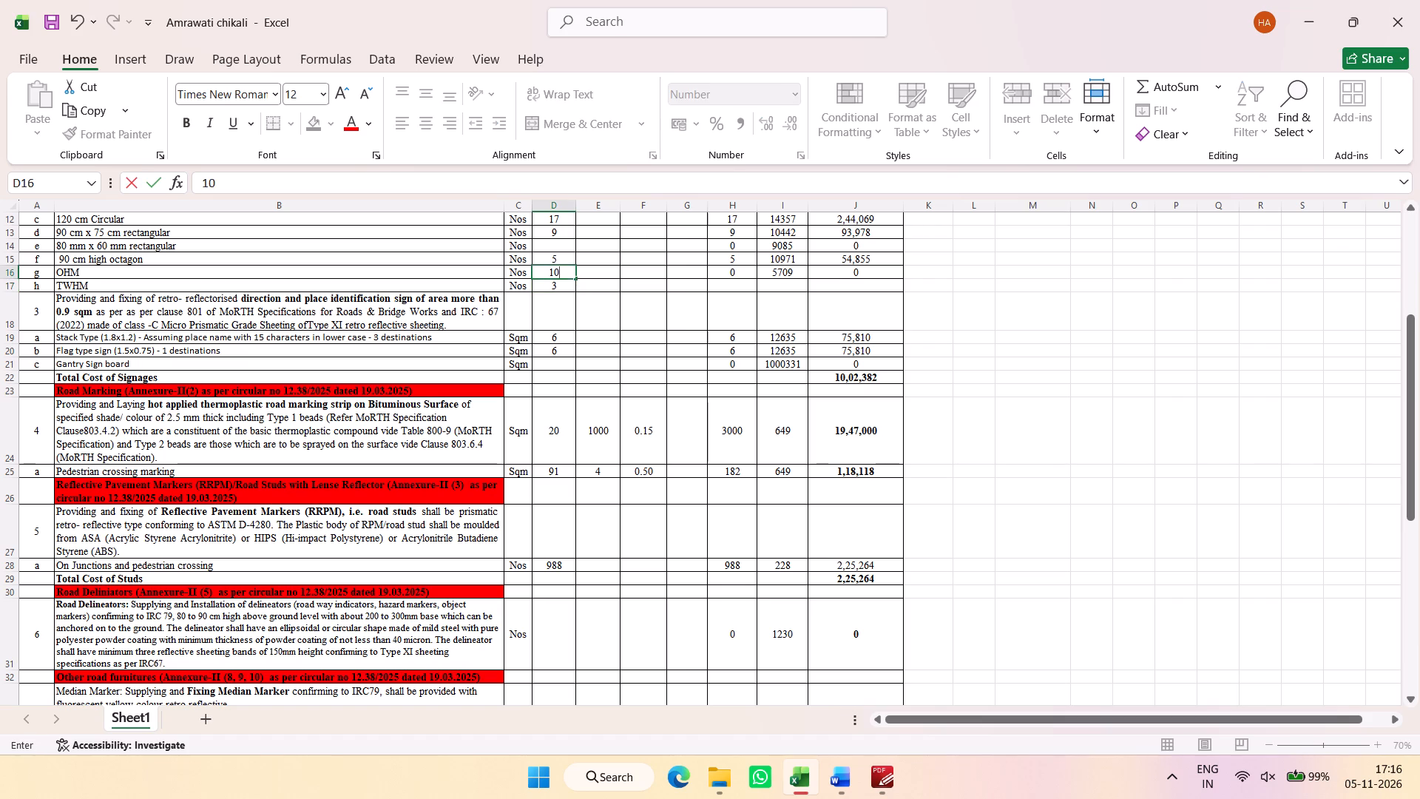
click(623, 280)
Fill the OHM row's quantity formula, 5709 rate and amount formula down into the TWHM row.
click(744, 286)
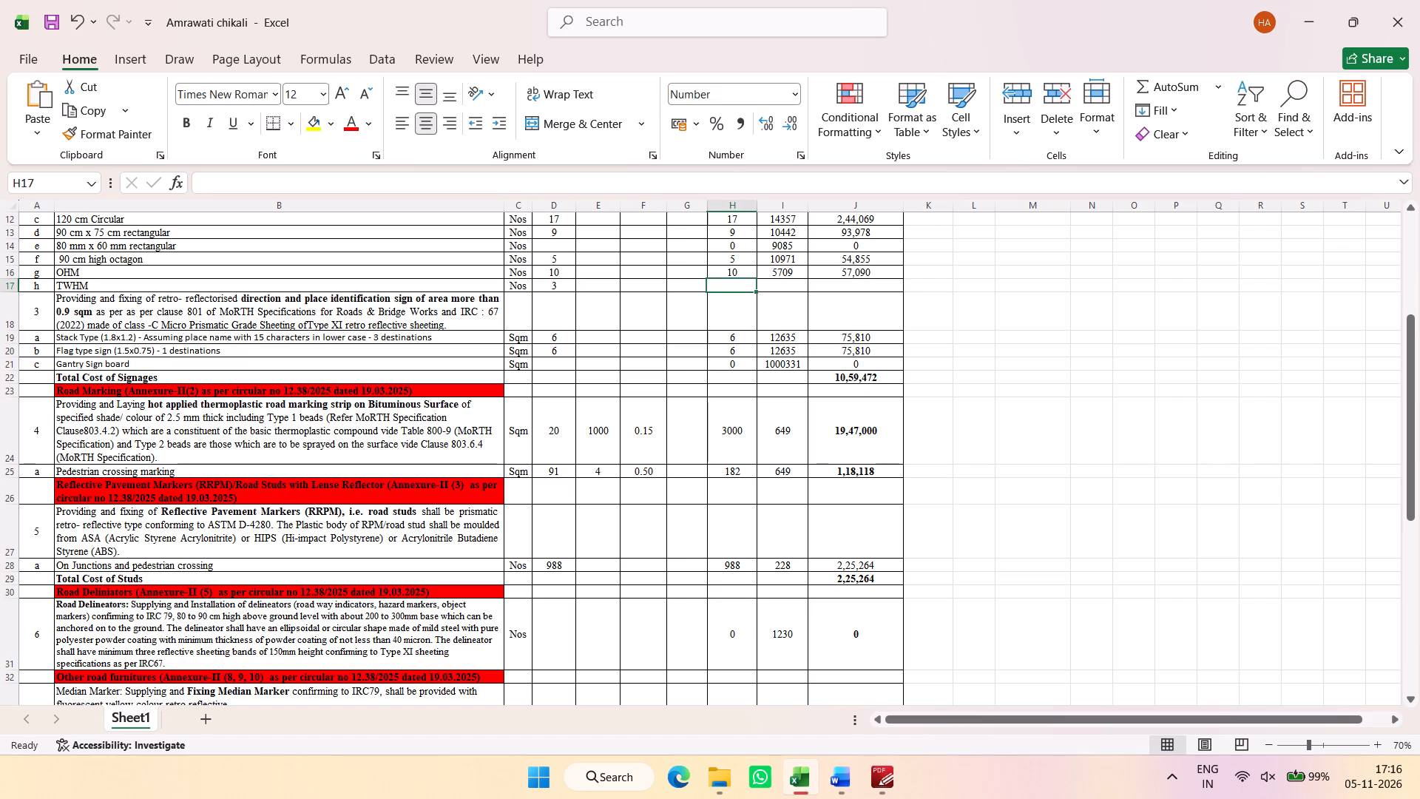
click(750, 275)
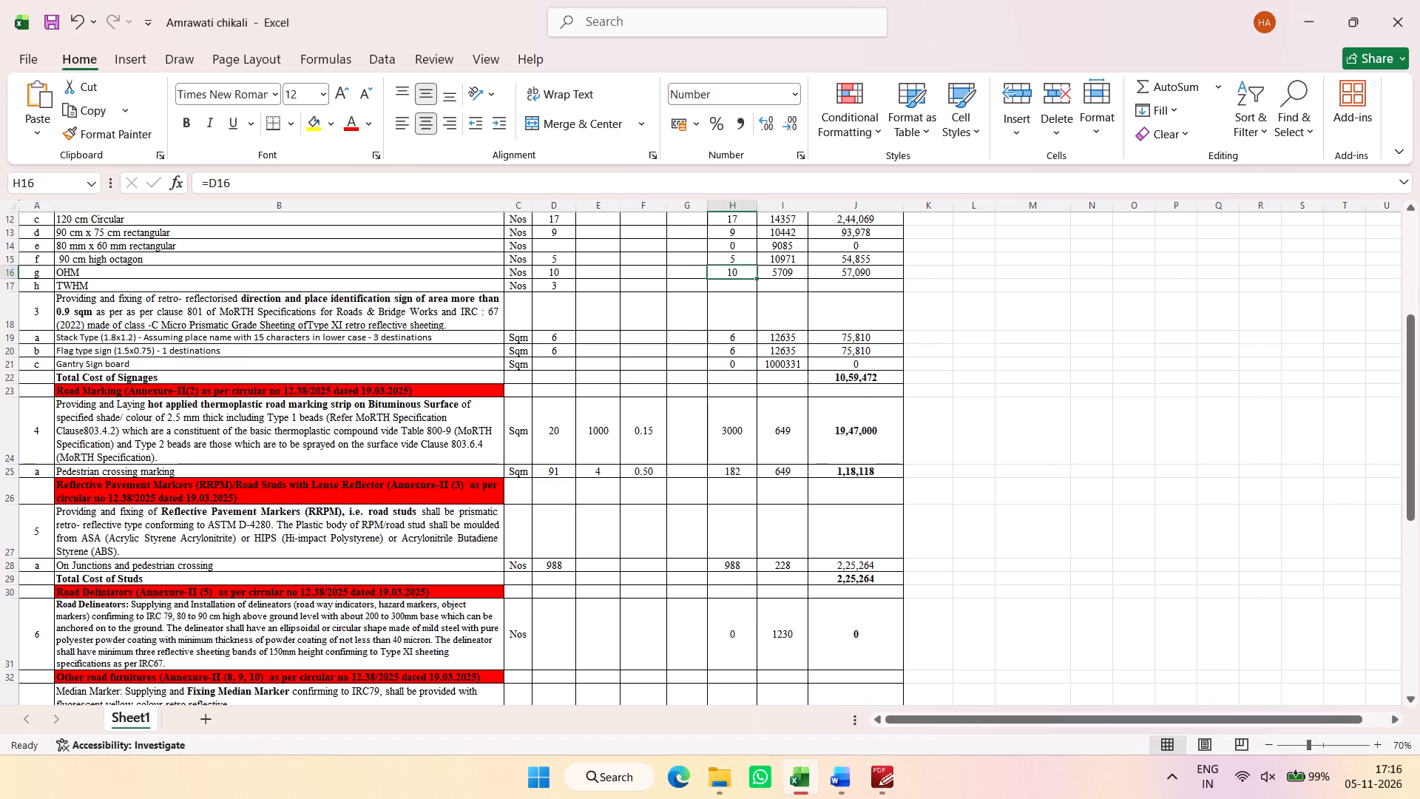
drag(758, 278, 757, 289)
click(729, 284)
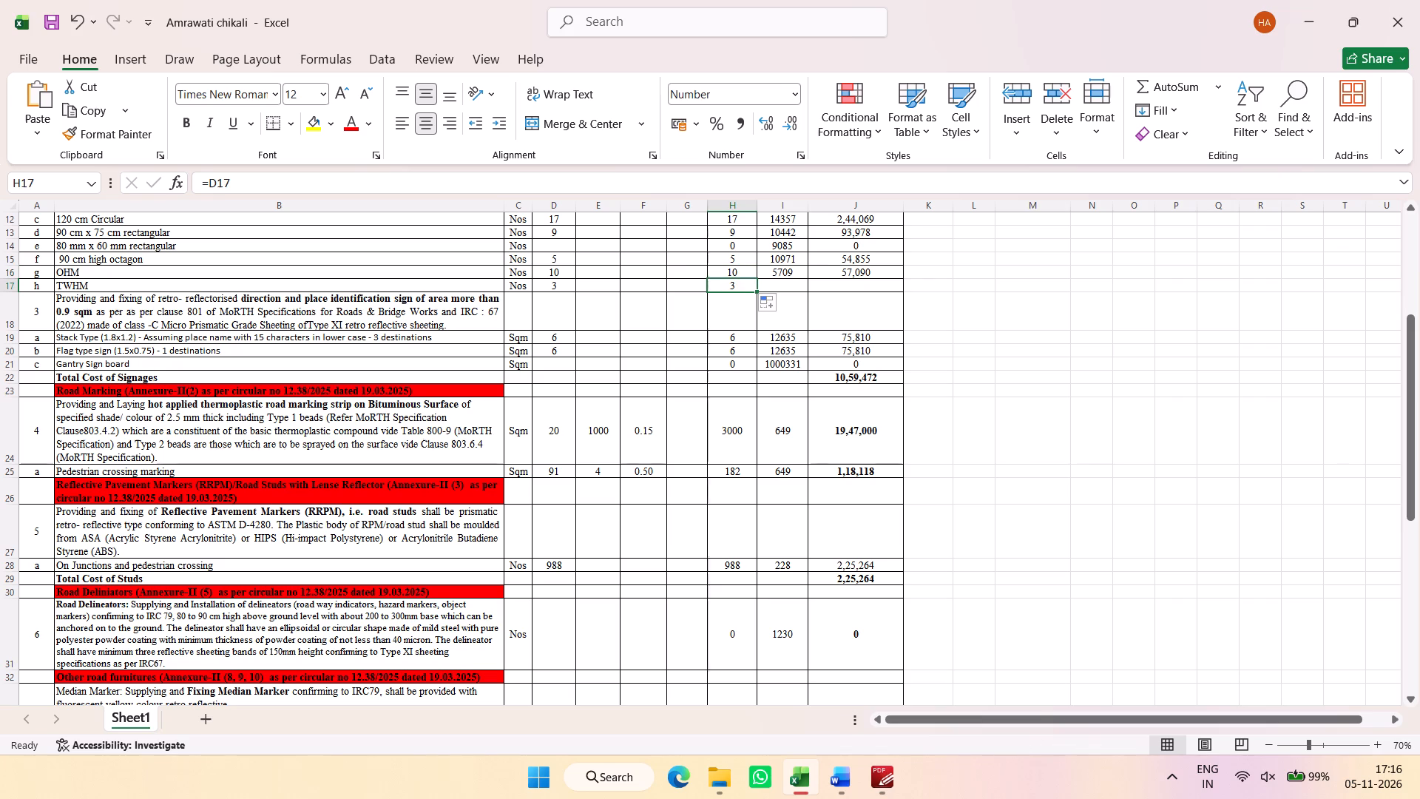
click(794, 272)
drag(804, 280, 804, 290)
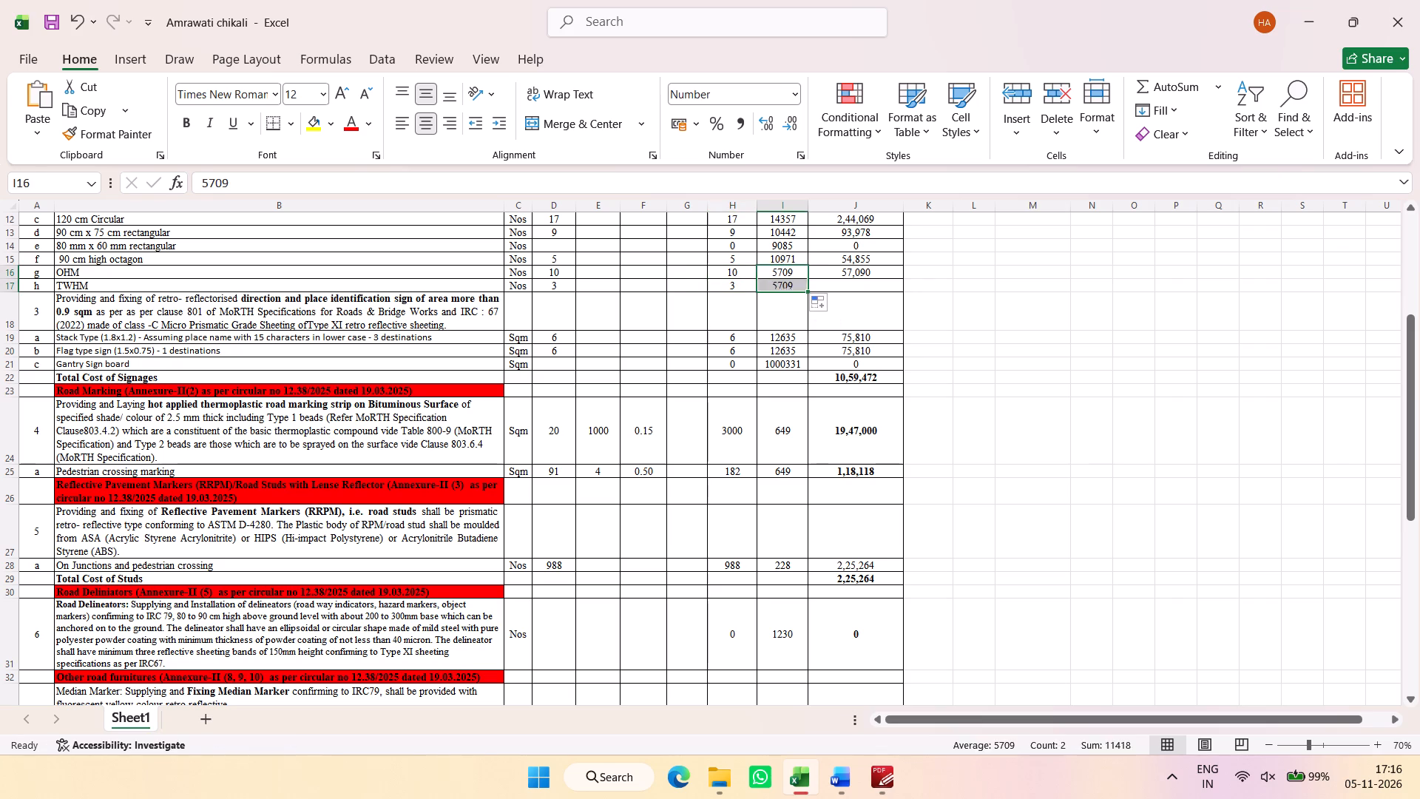
click(831, 281)
click(860, 270)
drag(900, 280, 900, 282)
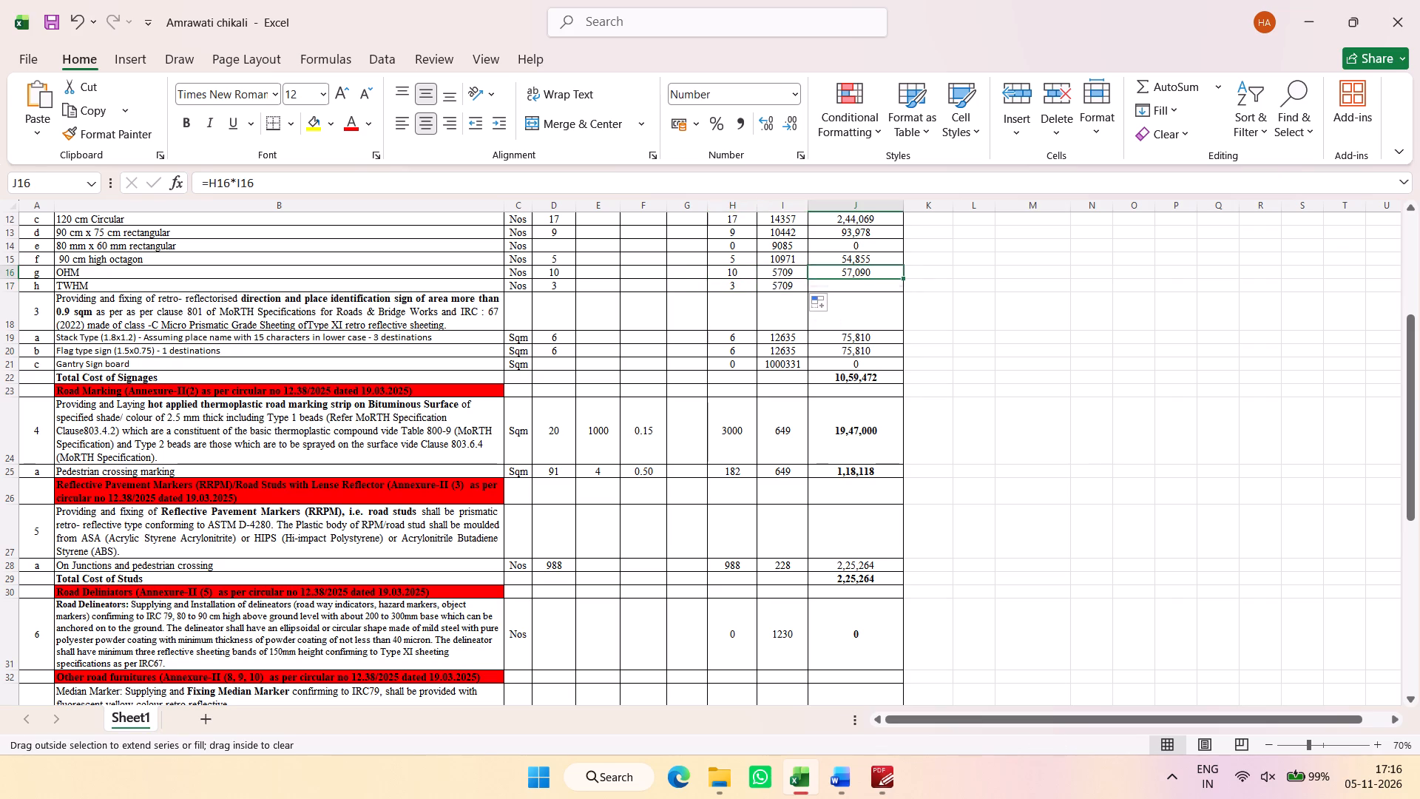
drag(900, 282, 900, 289)
click(913, 297)
click(953, 259)
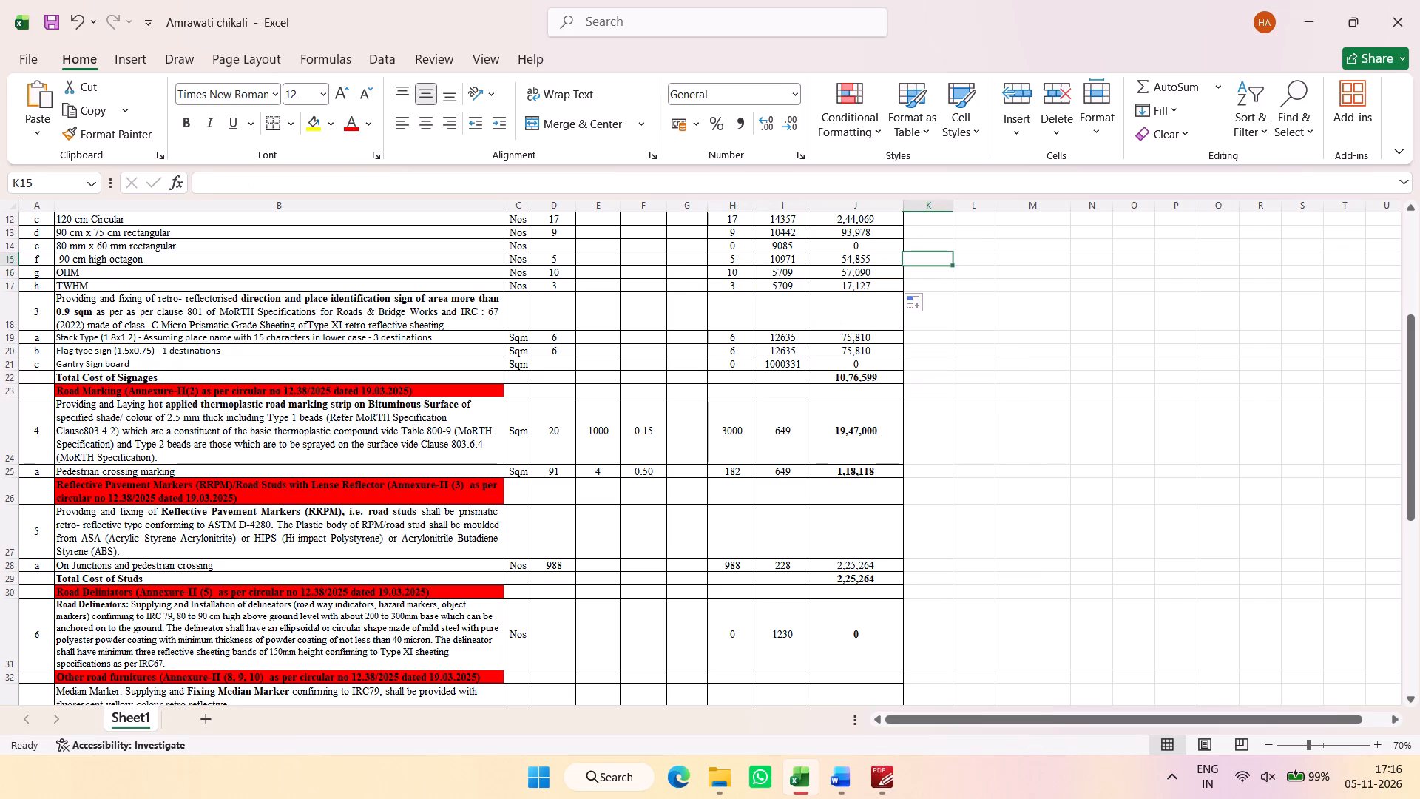
Save the workbook.
click(58, 24)
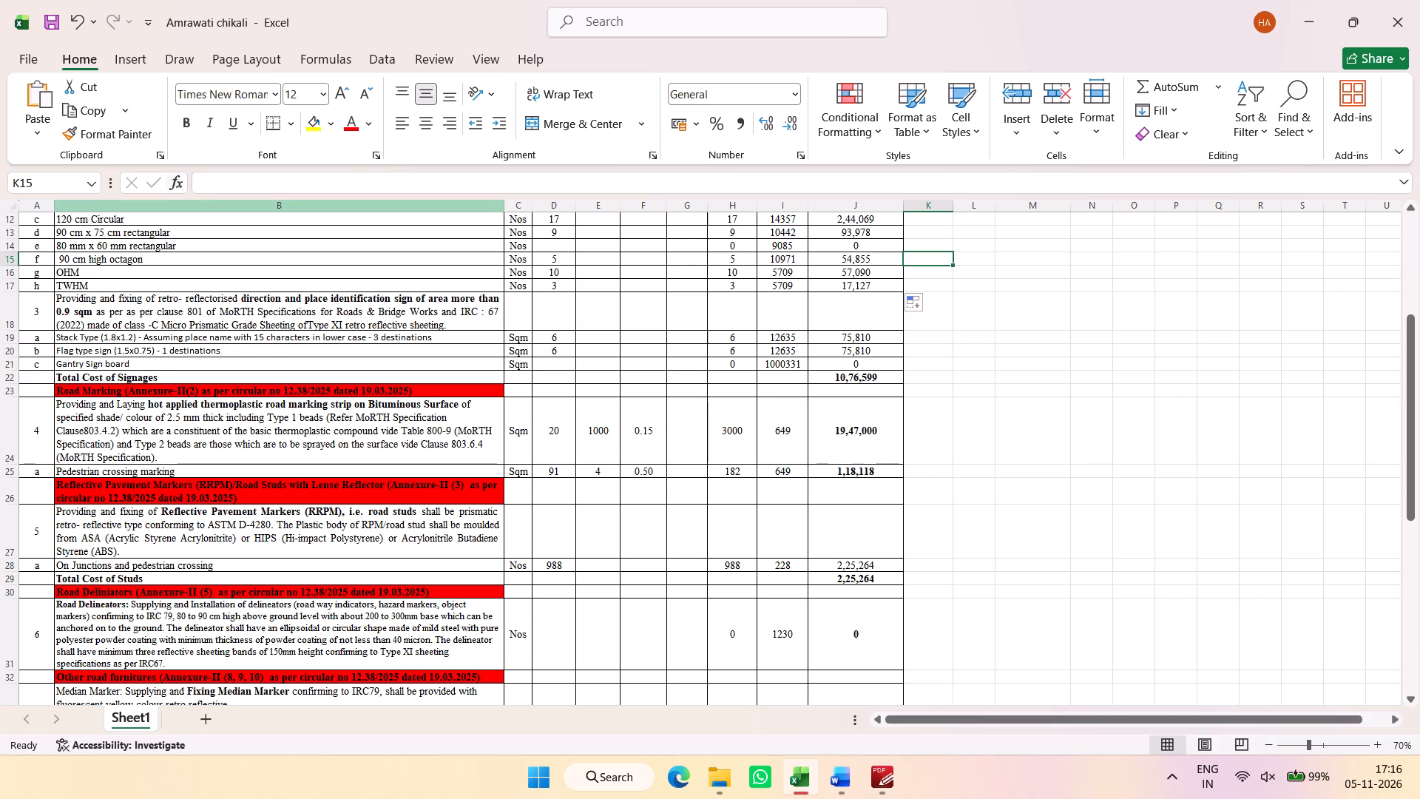
Enter 7 as the number for Total Cost of Speed Breaker (7m width) in D38.
scroll(638, 554, down, 1)
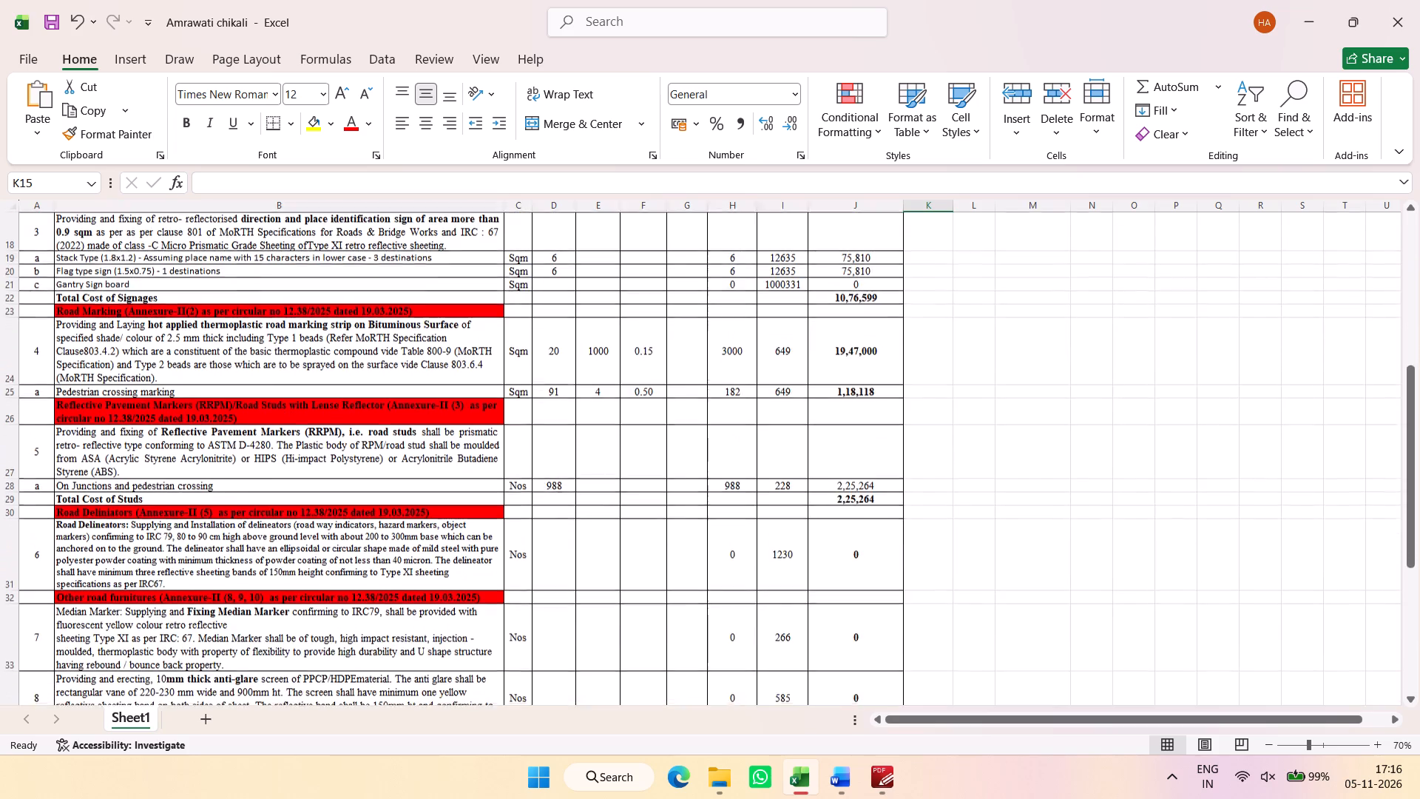
scroll(663, 551, down, 2)
click(554, 505)
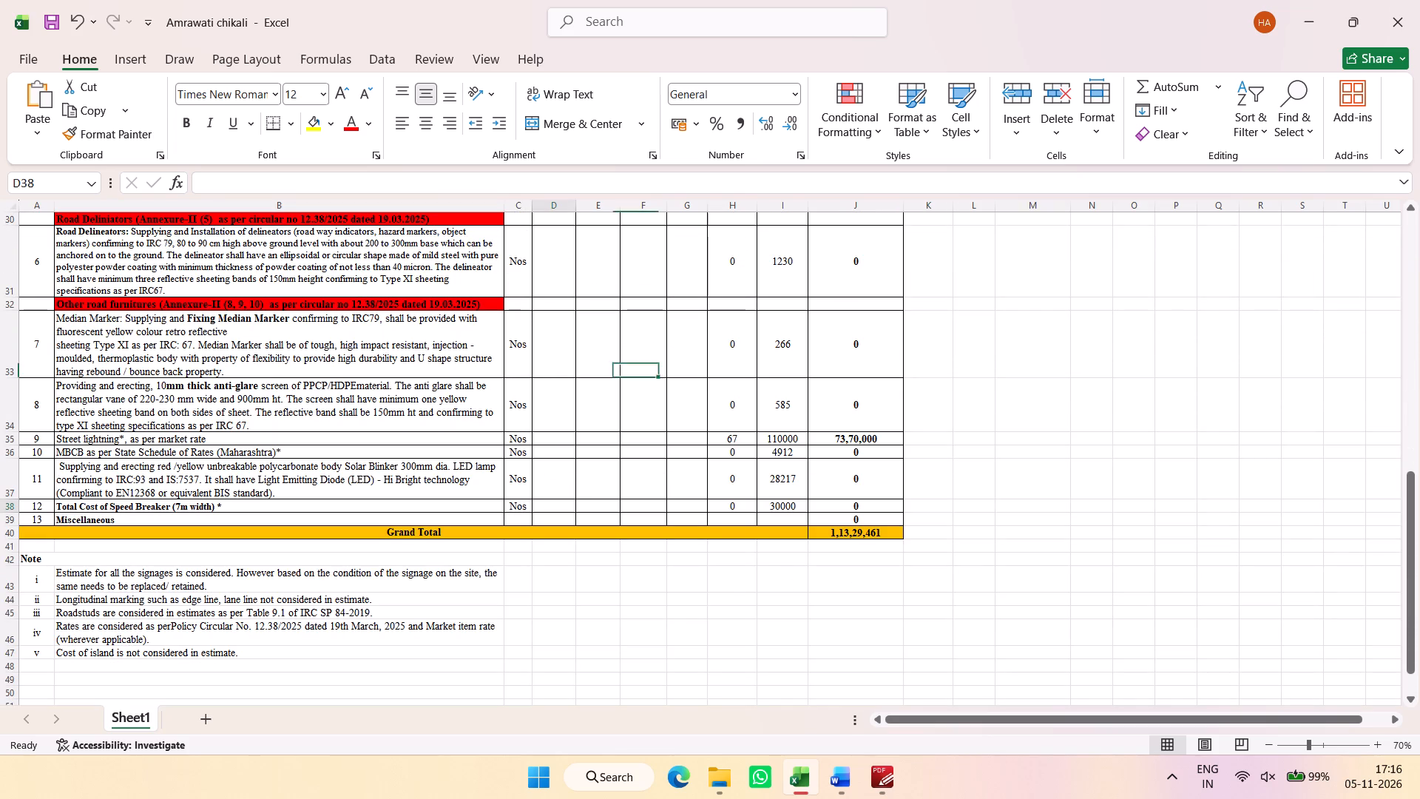
key(7)
click(632, 506)
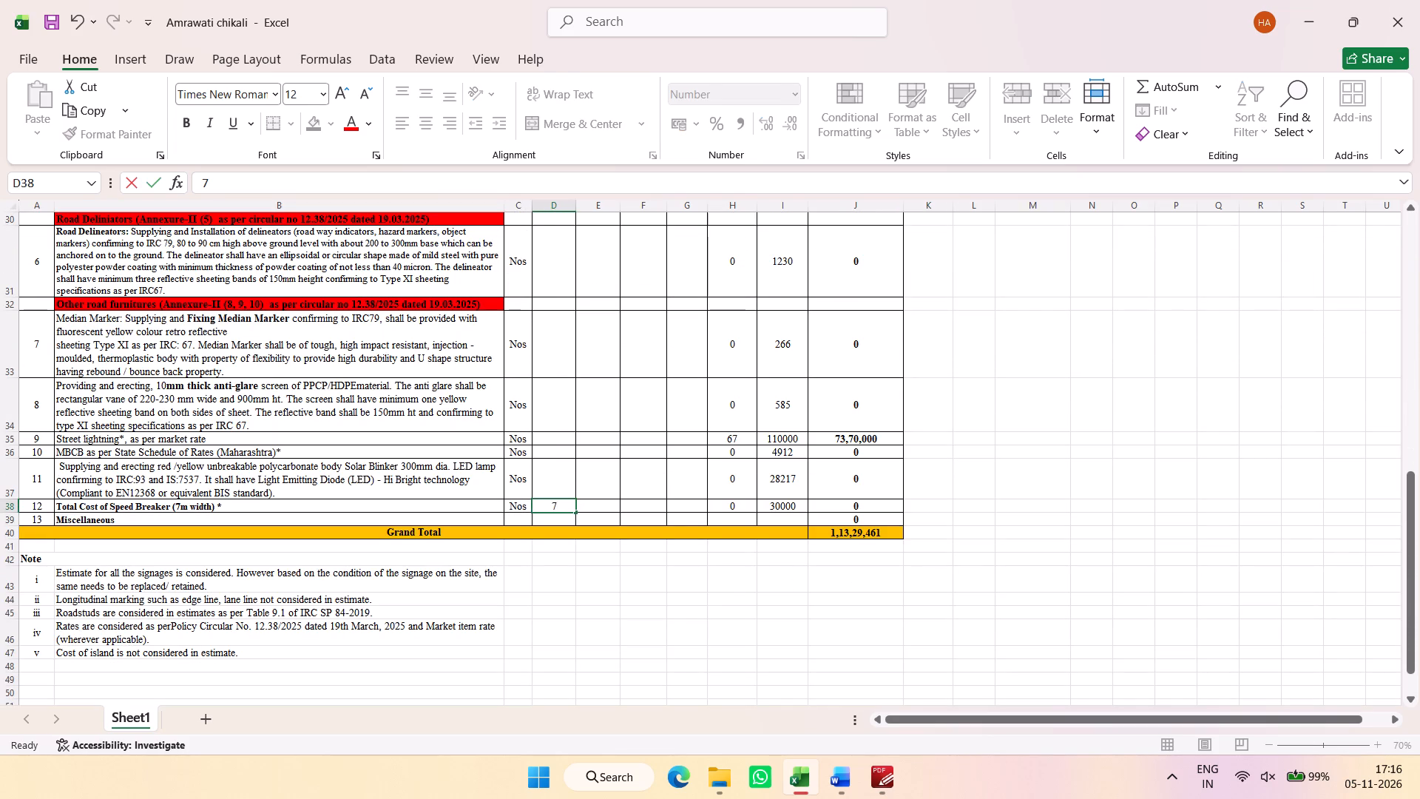
click(857, 505)
click(756, 506)
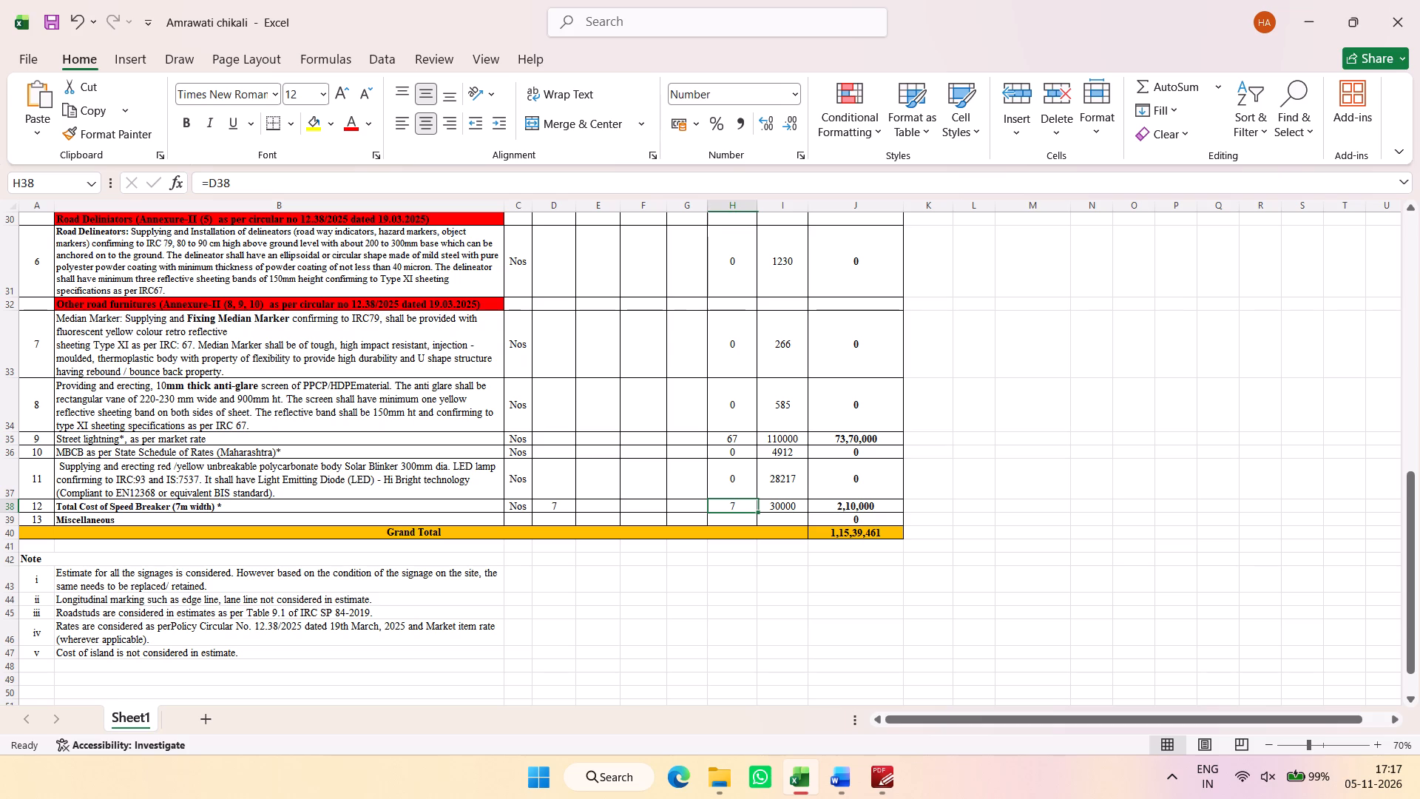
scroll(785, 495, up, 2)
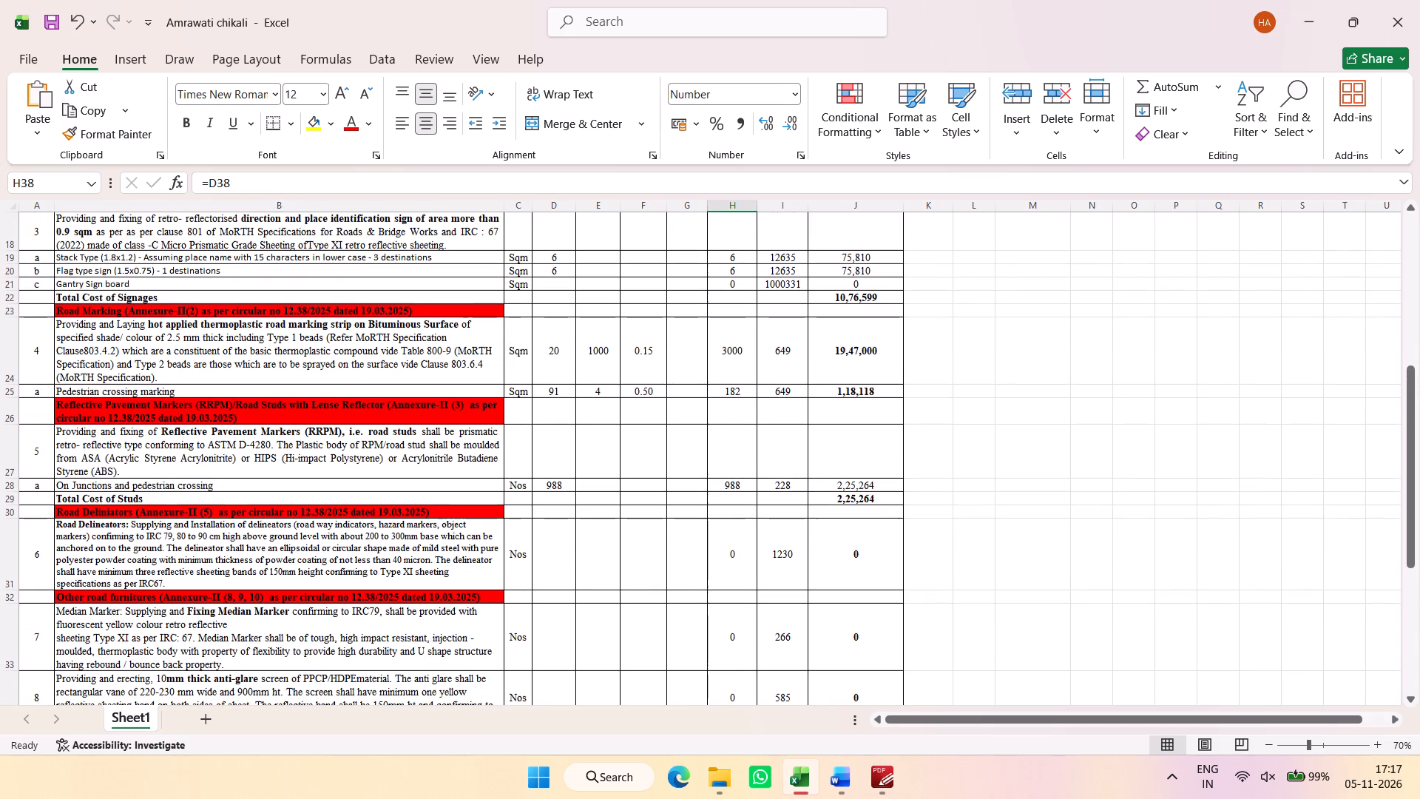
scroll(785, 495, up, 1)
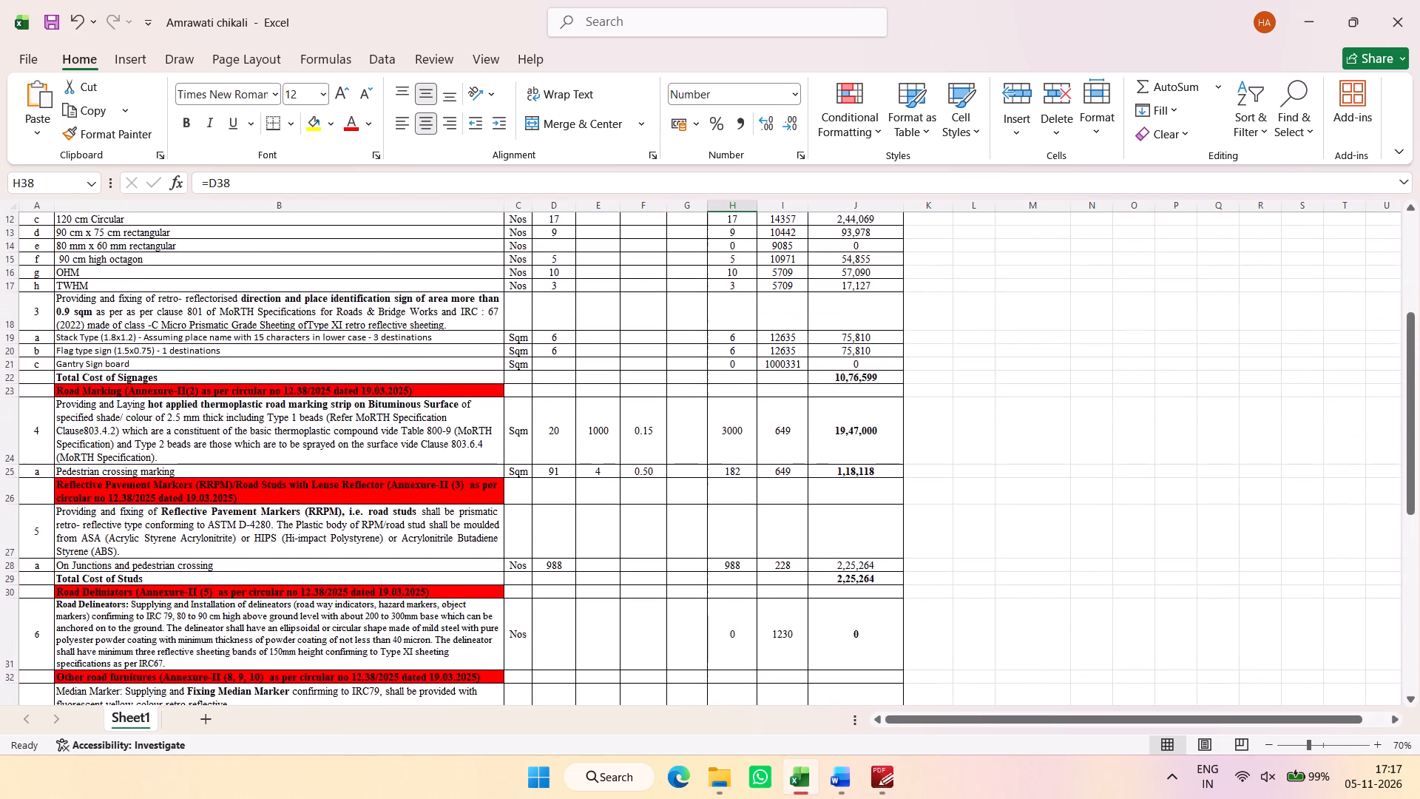
Replace the fixed quantity for Street lightning in H35 with a formula linking to its number cell, =D35.
scroll(785, 495, up, 3)
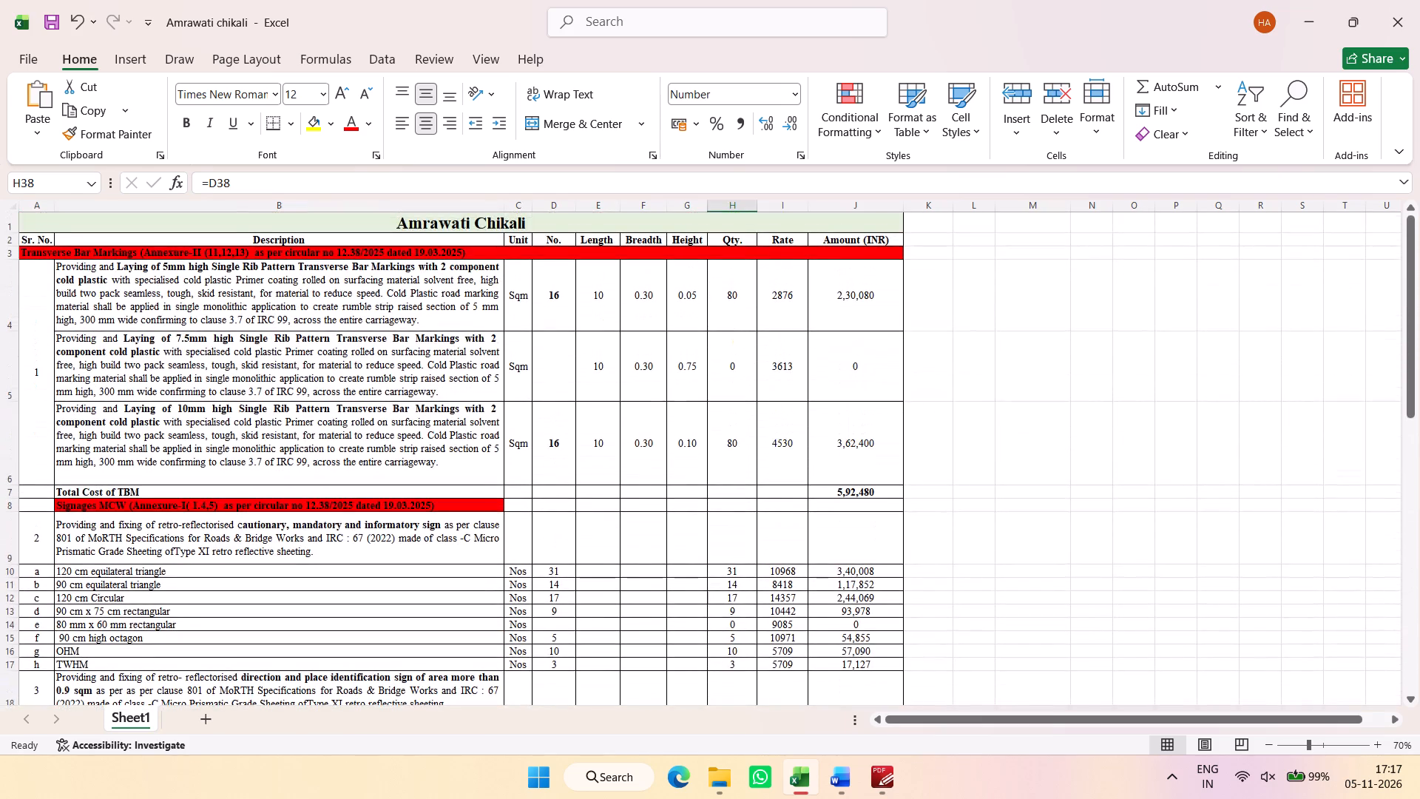
scroll(751, 411, down, 2)
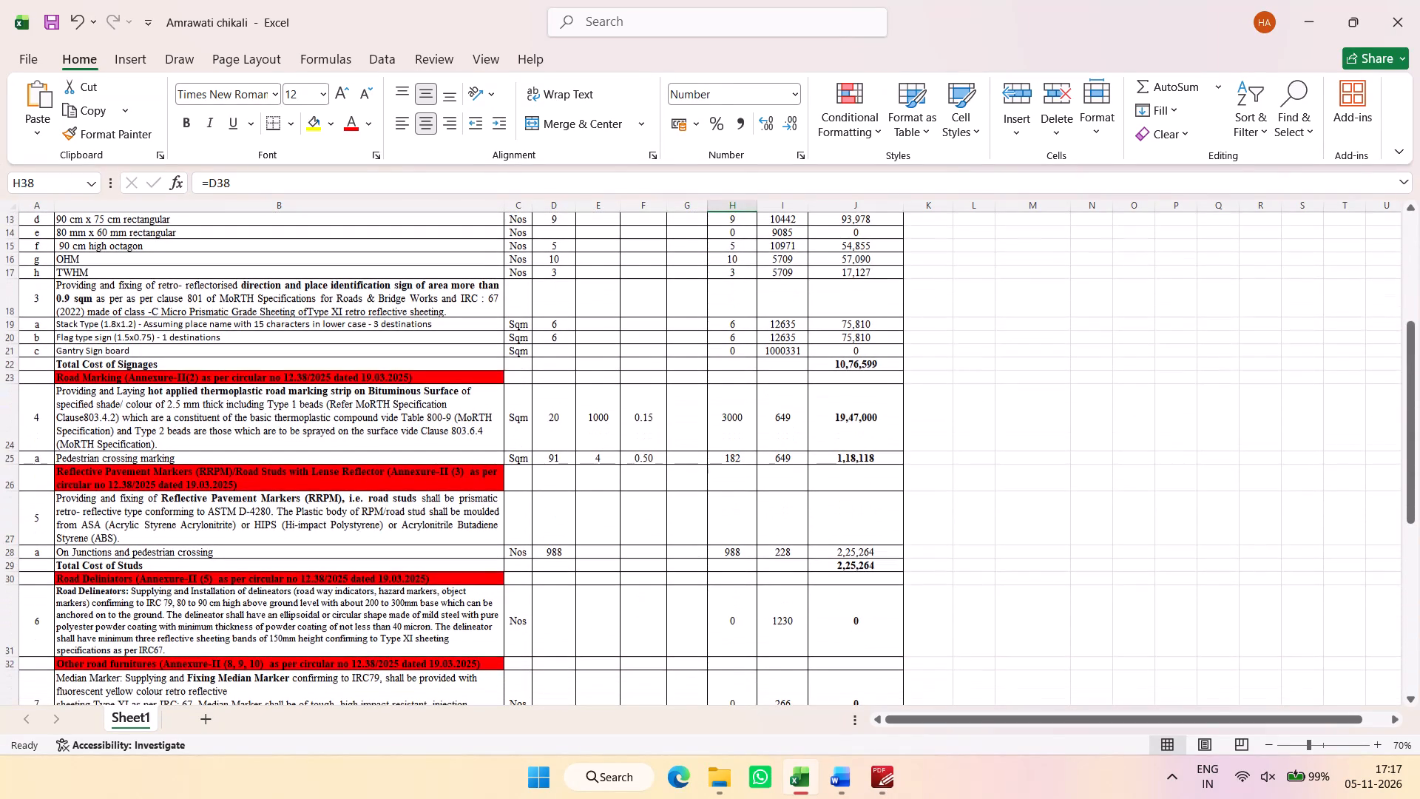
scroll(751, 411, down, 2)
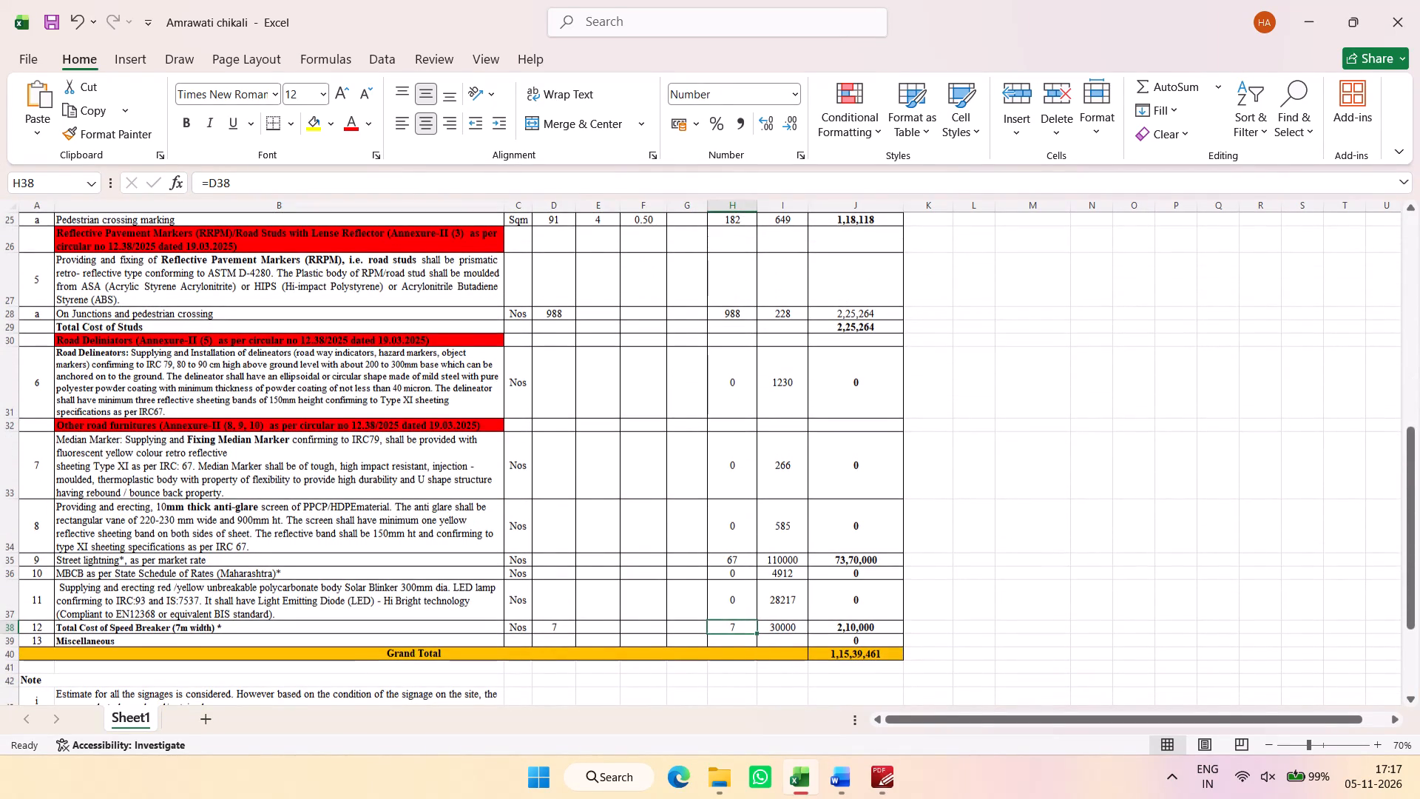
click(734, 561)
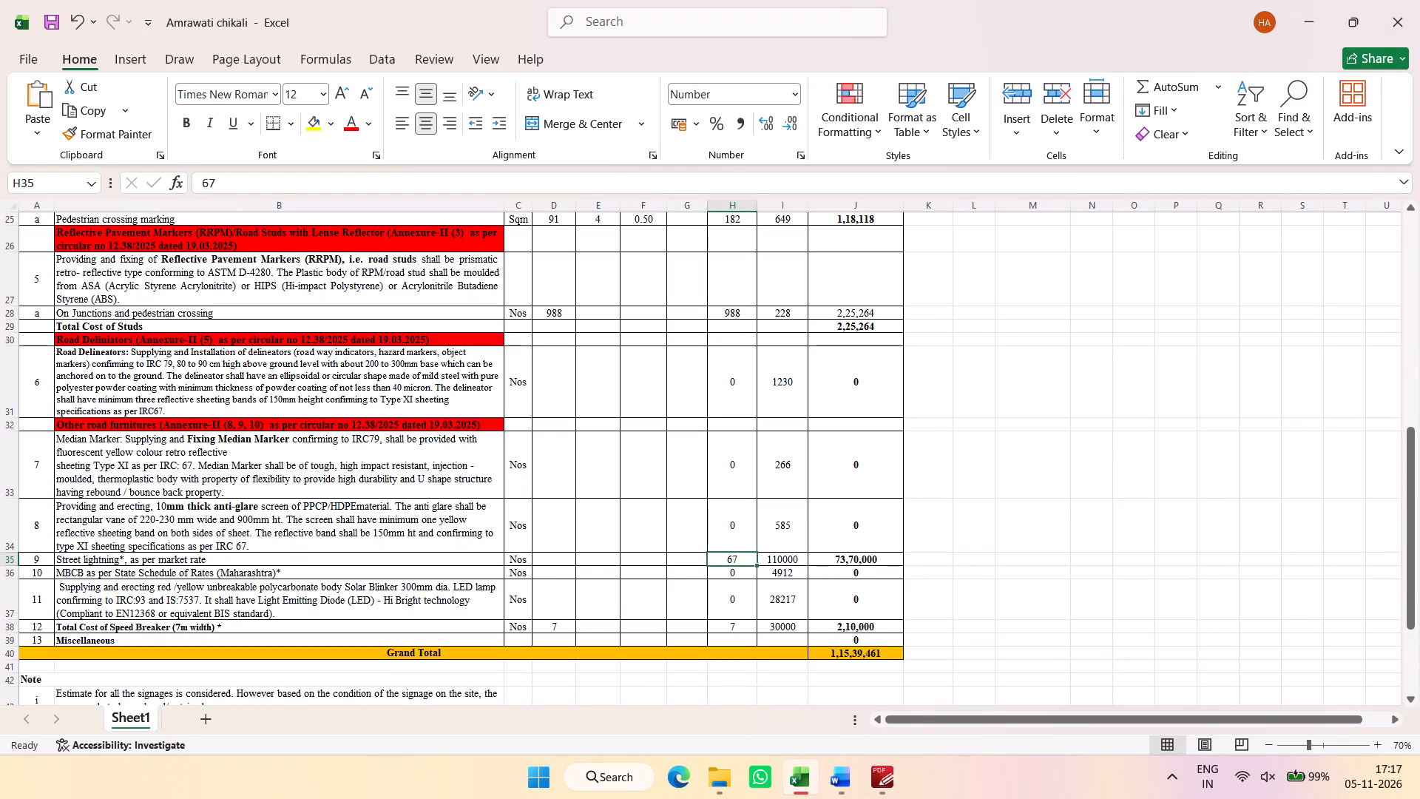
key(equal)
click(551, 557)
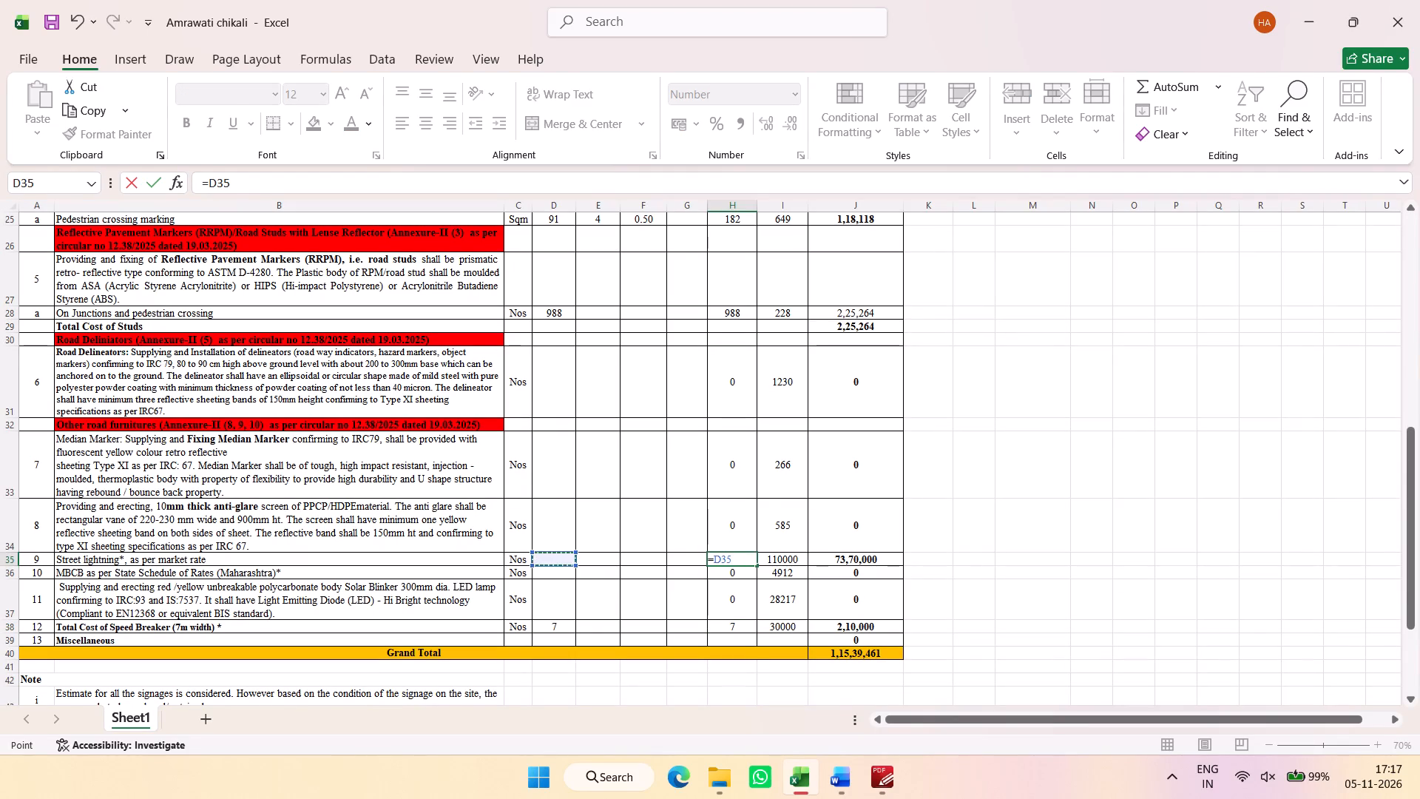
key(Return)
Review the estimate's quantities, rates and amounts, from the transverse bar markings through signages, markings and studs to the other road furniture.
click(867, 604)
click(874, 626)
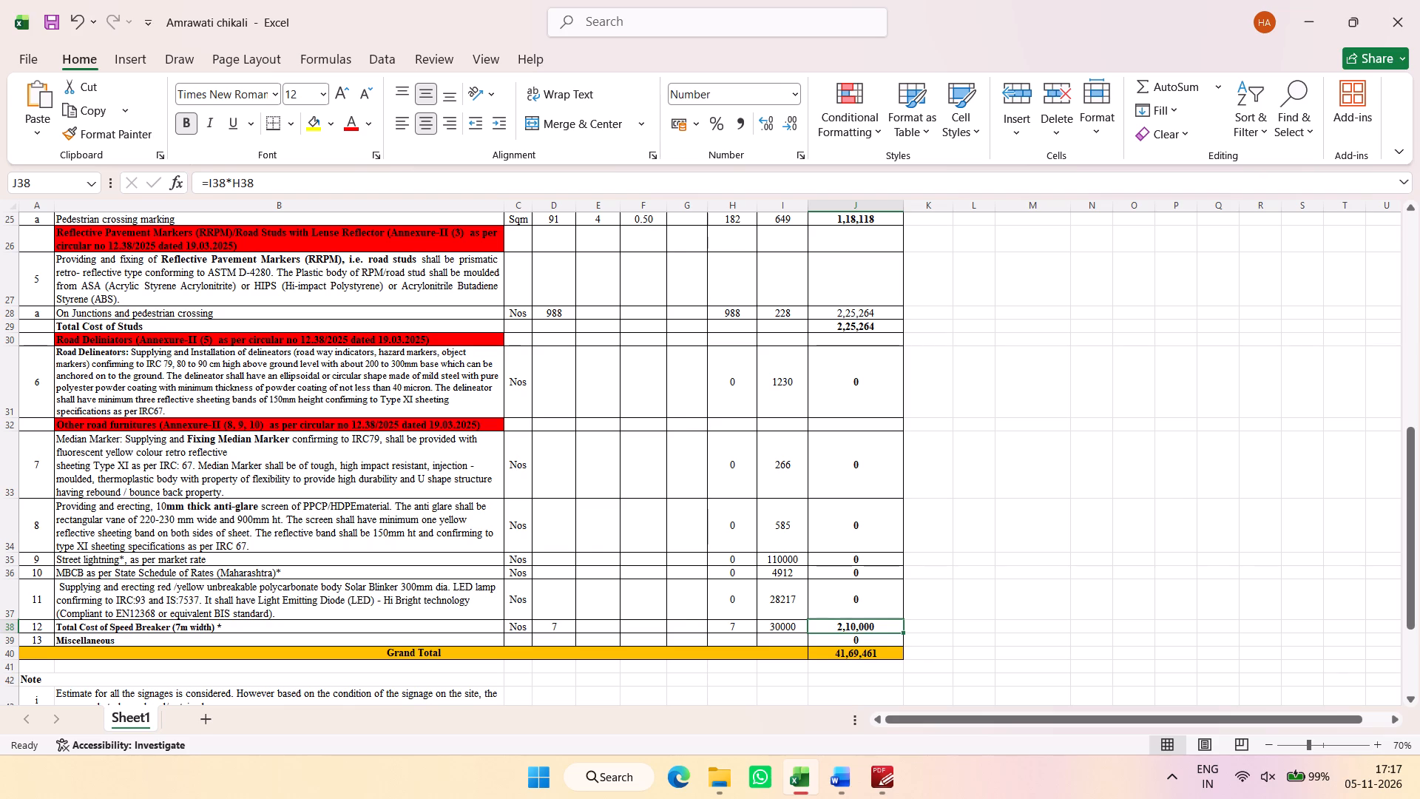
scroll(853, 528, up, 2)
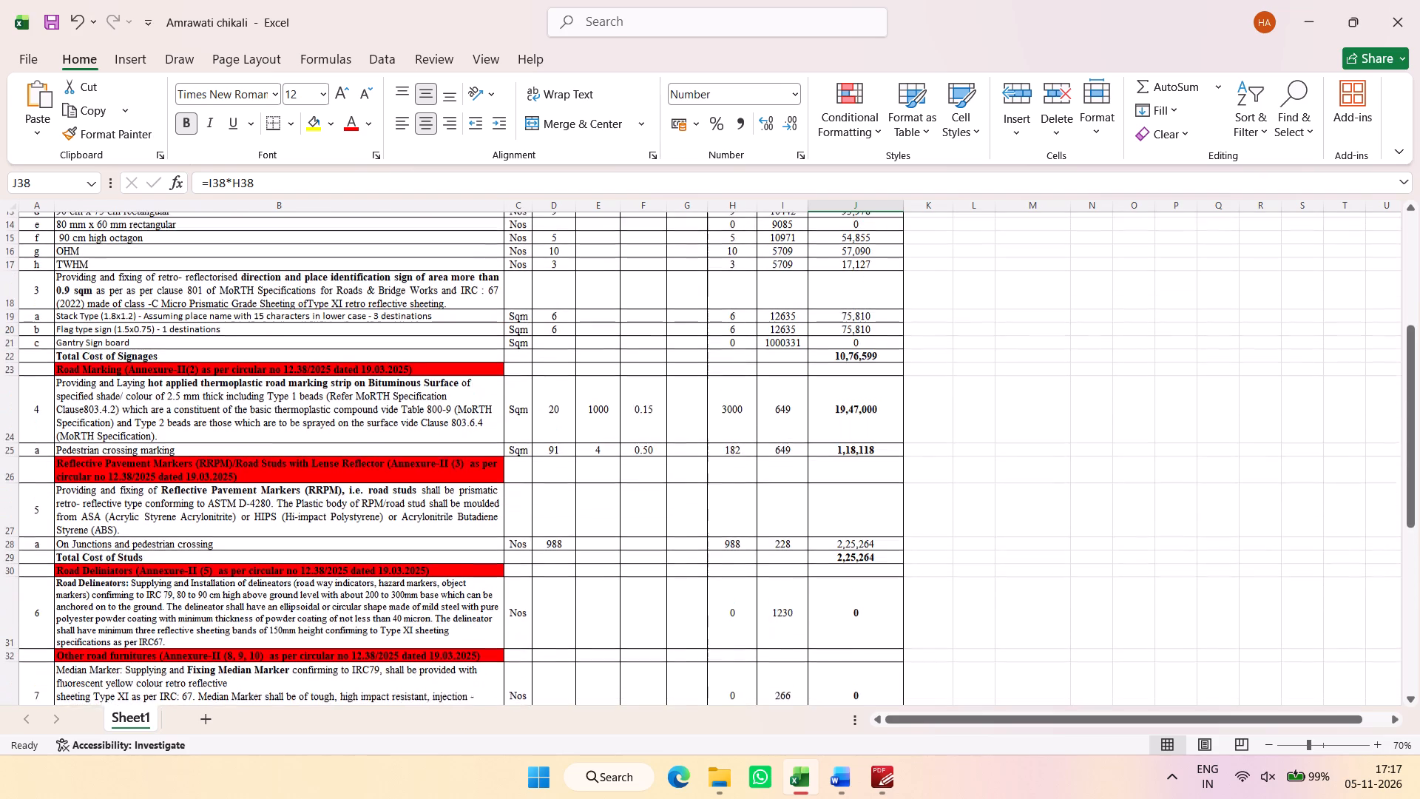
scroll(856, 528, up, 1)
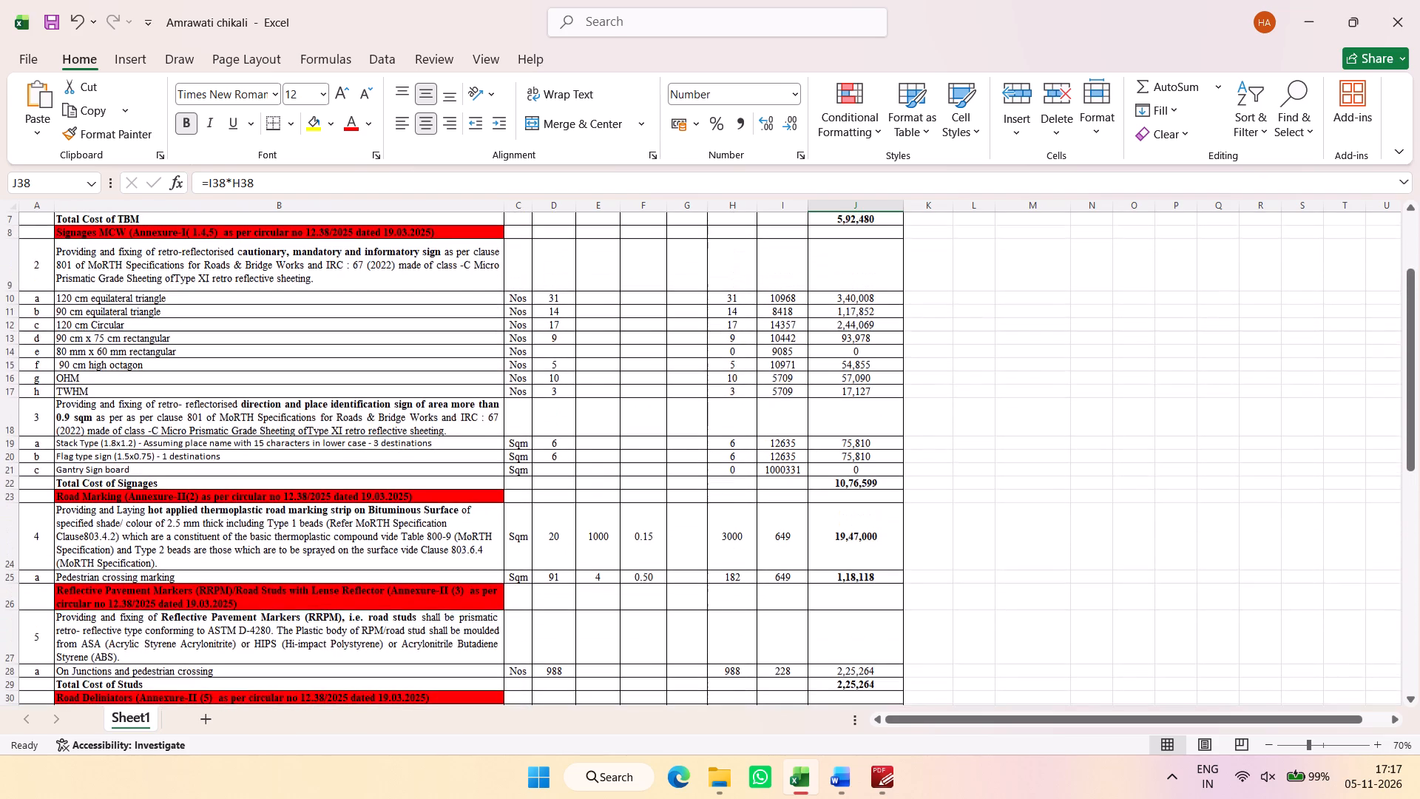
scroll(856, 528, up, 1)
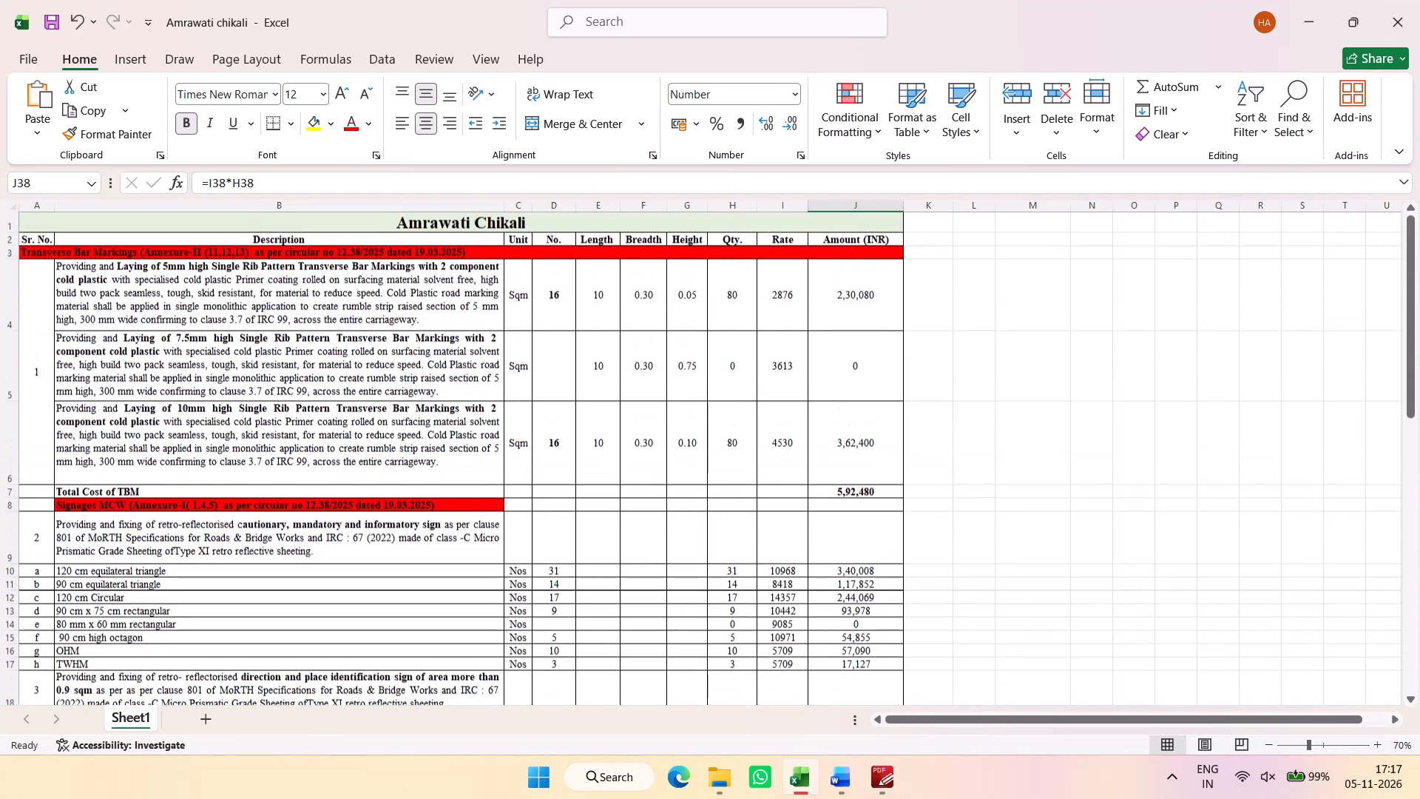
scroll(709, 464, down, 1)
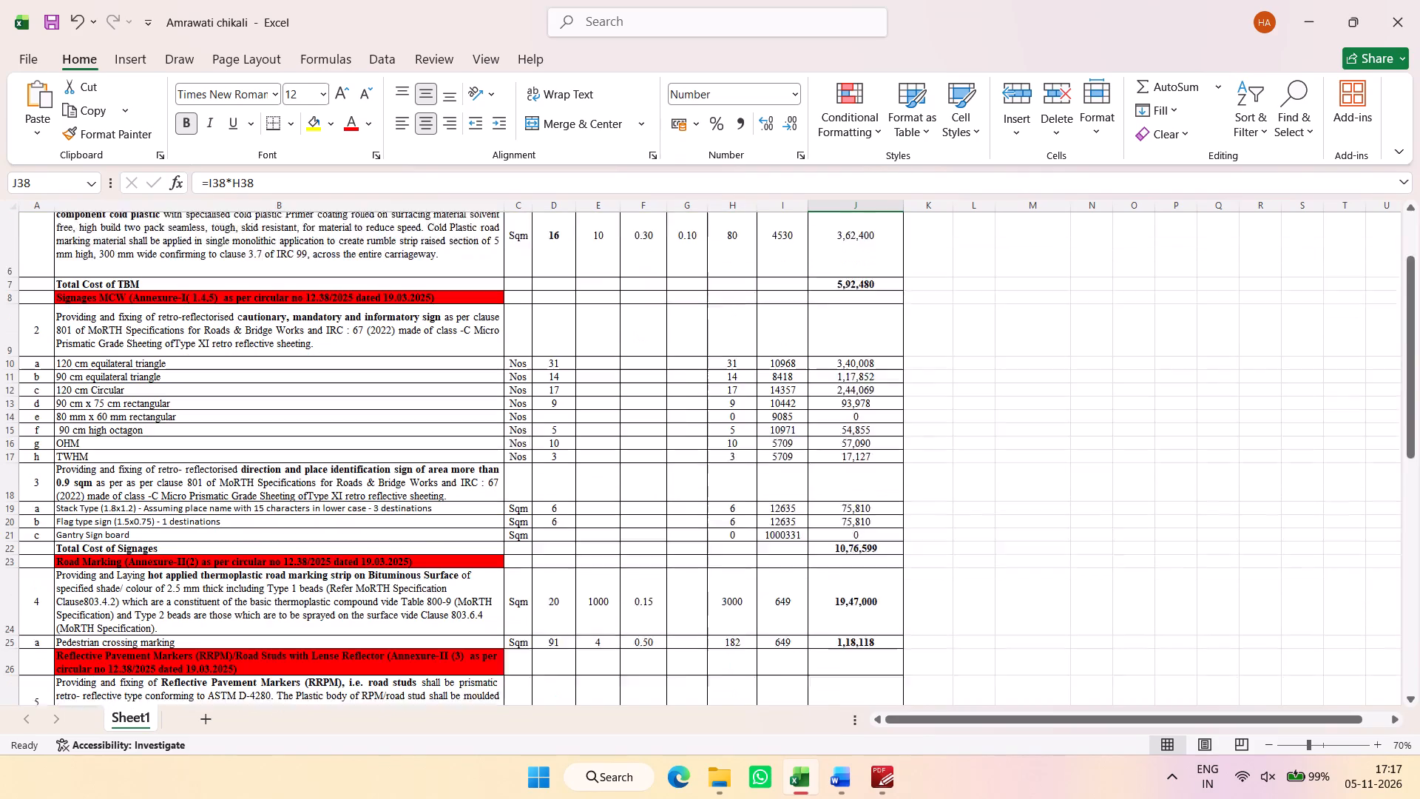
drag(557, 347, 569, 351)
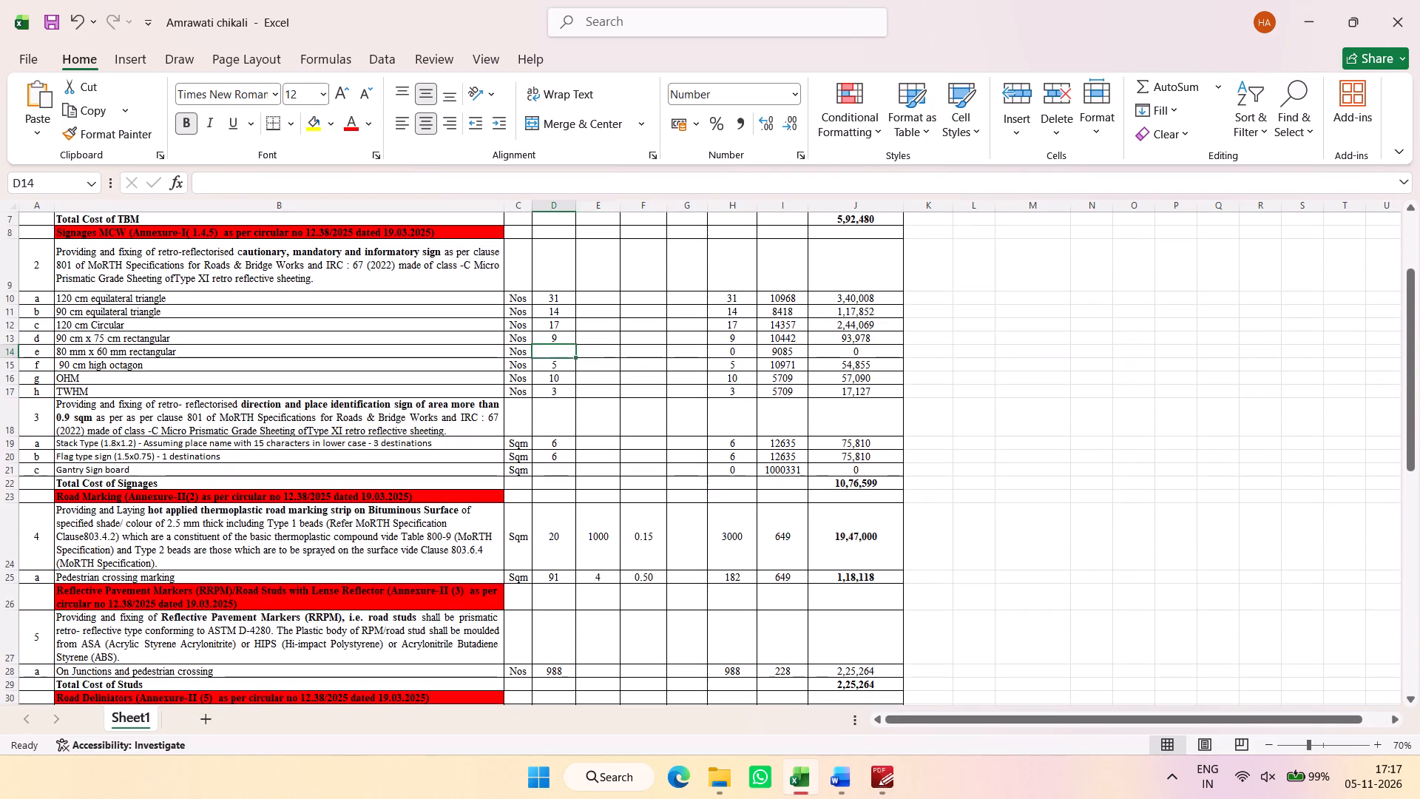
drag(569, 351, 850, 354)
drag(865, 422, 646, 419)
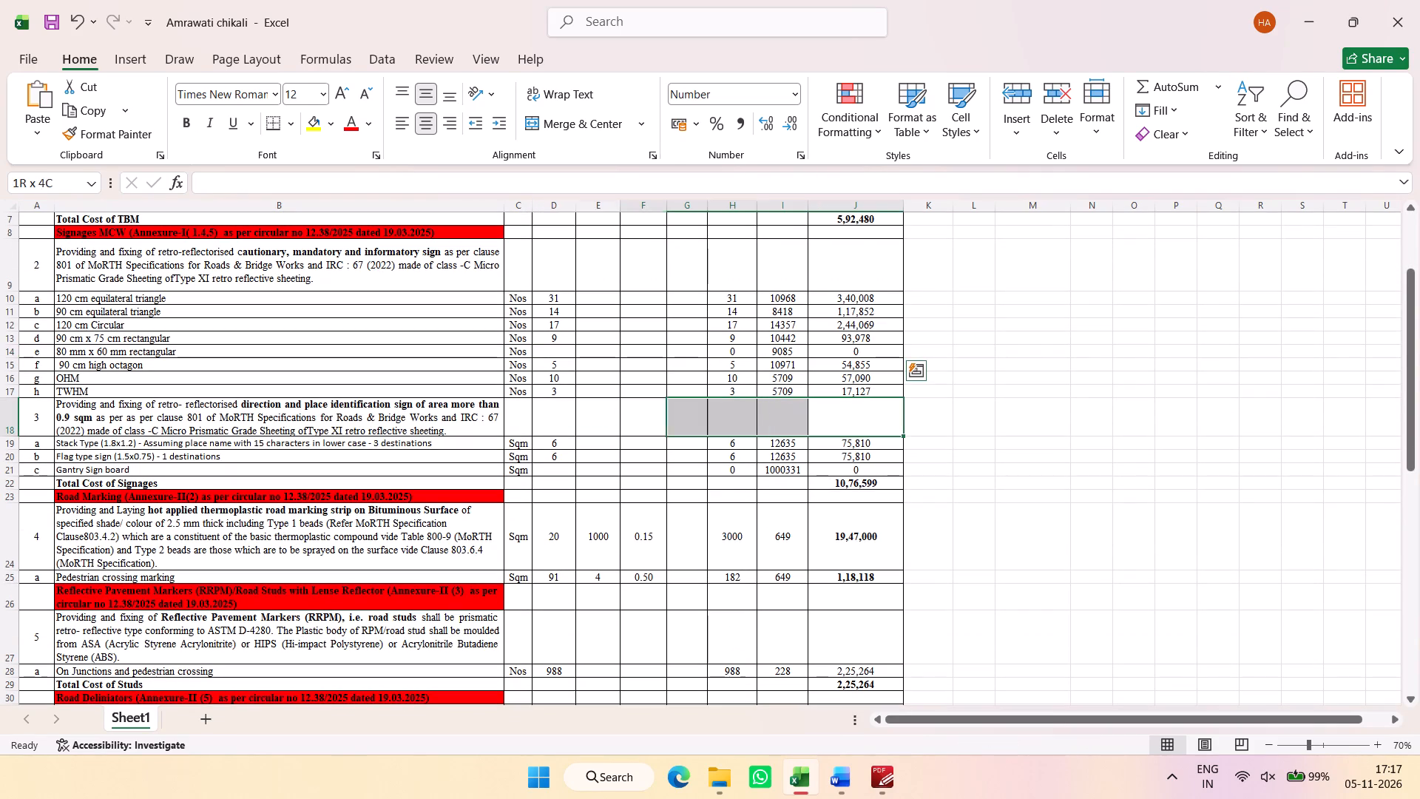
drag(646, 419, 530, 419)
scroll(890, 547, down, 1)
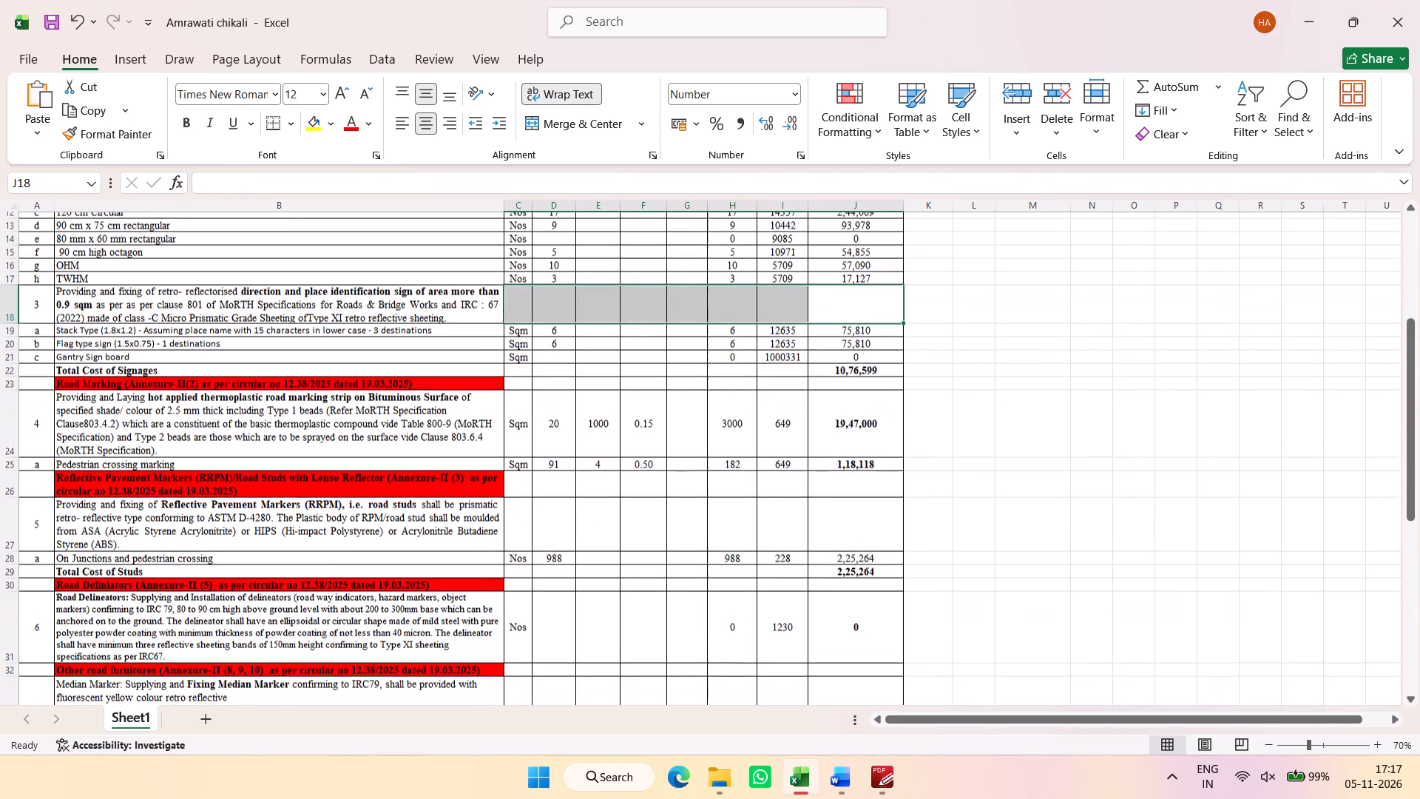
scroll(890, 547, down, 1)
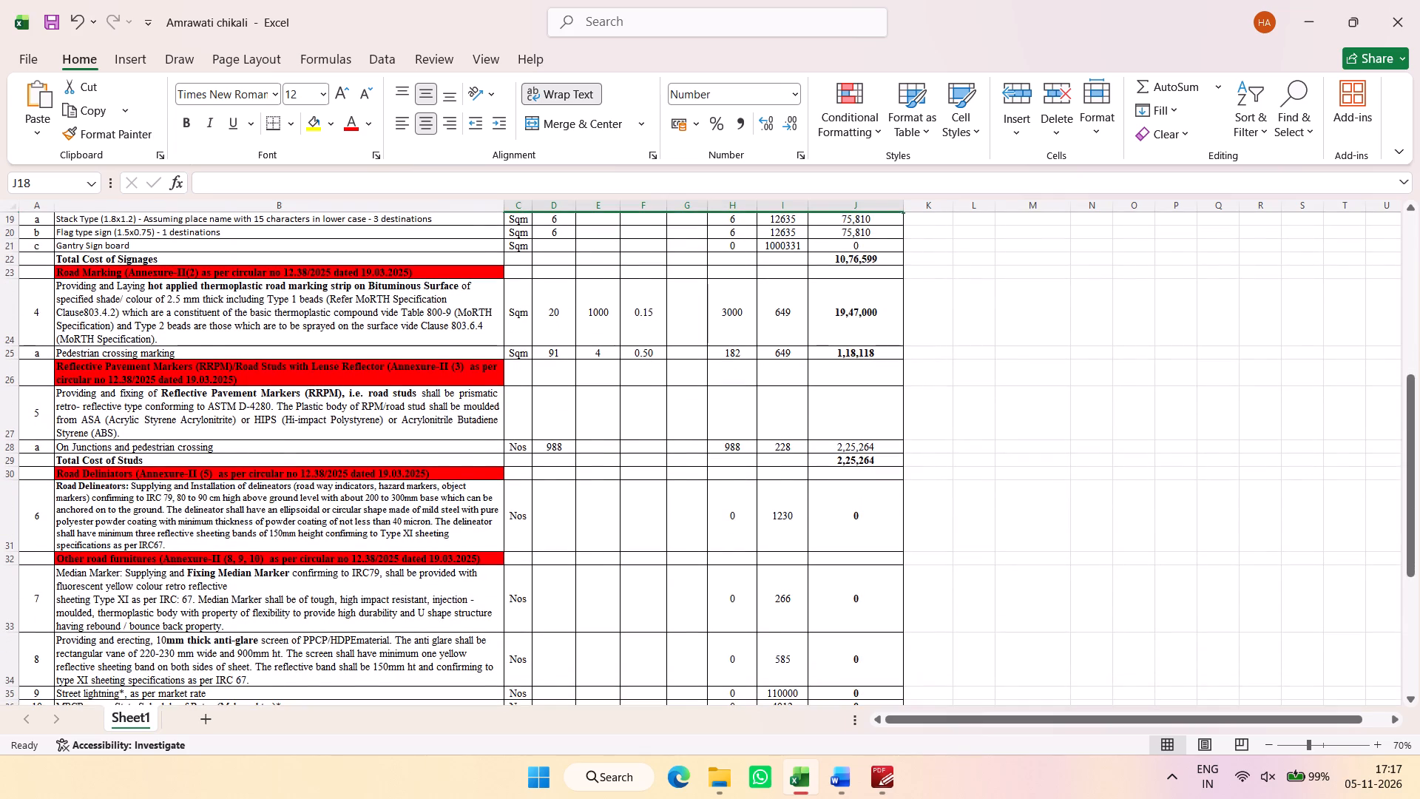
scroll(882, 495, down, 2)
Read through notes i to v below the Grand Total, covering signages, longitudinal marking, roadstuds, rates and island cost.
click(402, 563)
click(408, 587)
click(416, 598)
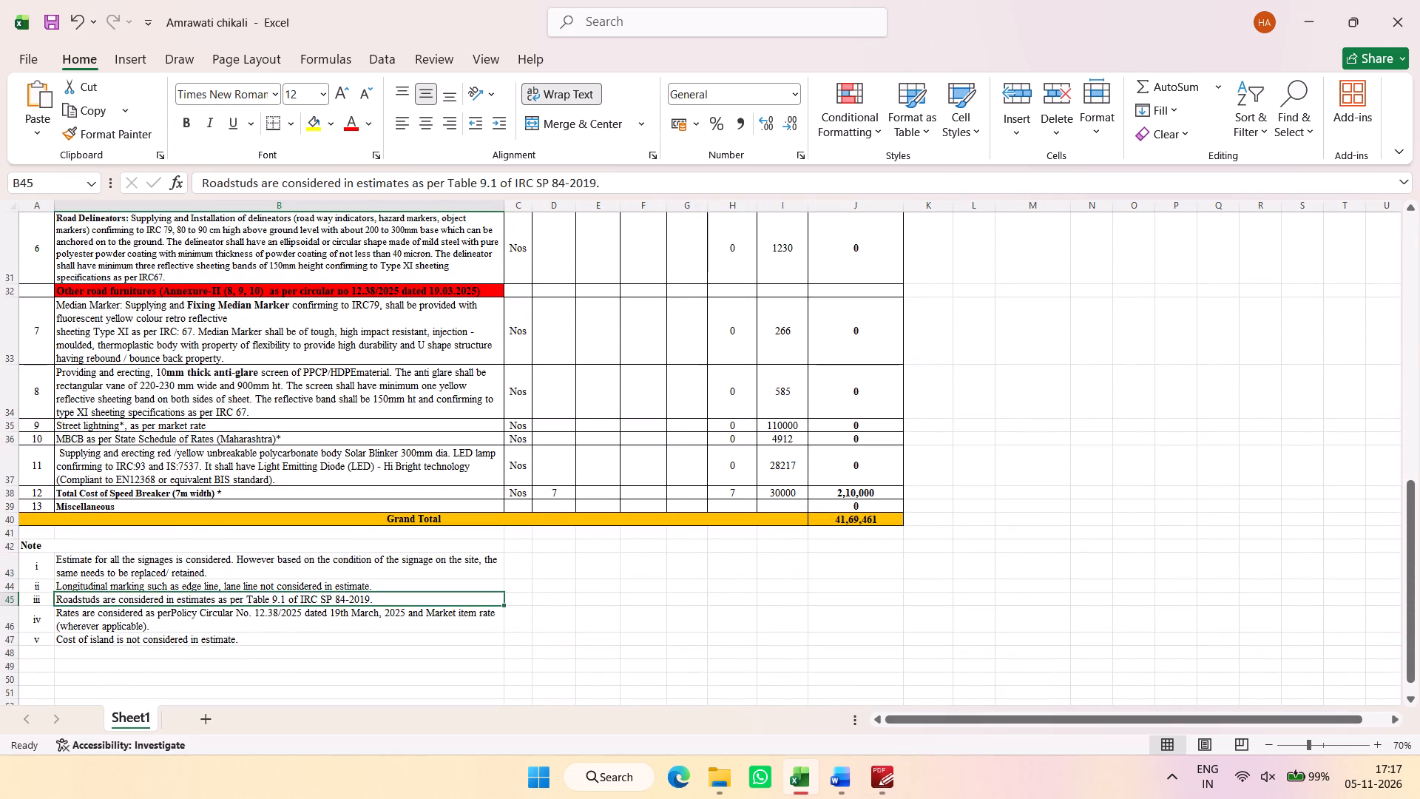
click(423, 610)
click(426, 639)
scroll(525, 567, down, 1)
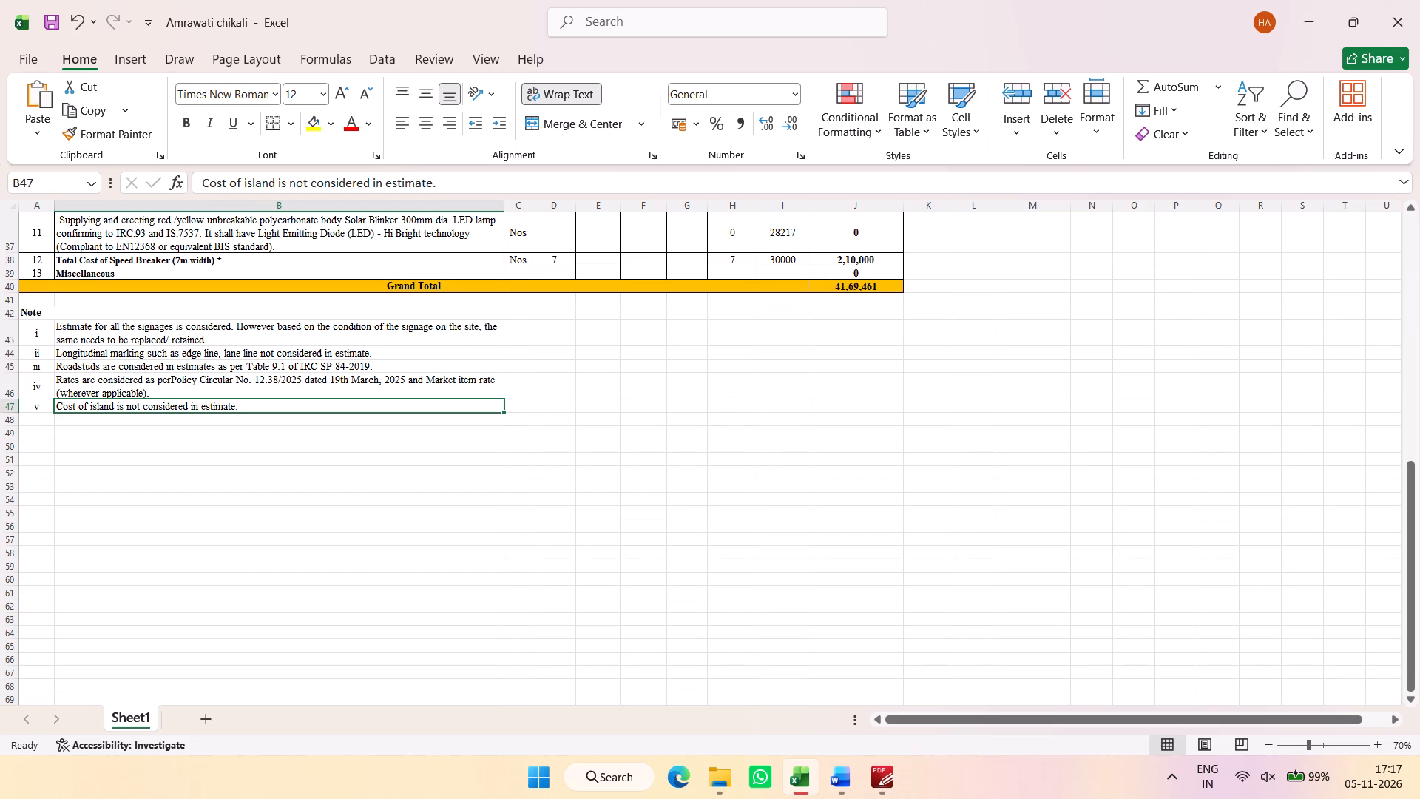
click(213, 388)
click(226, 363)
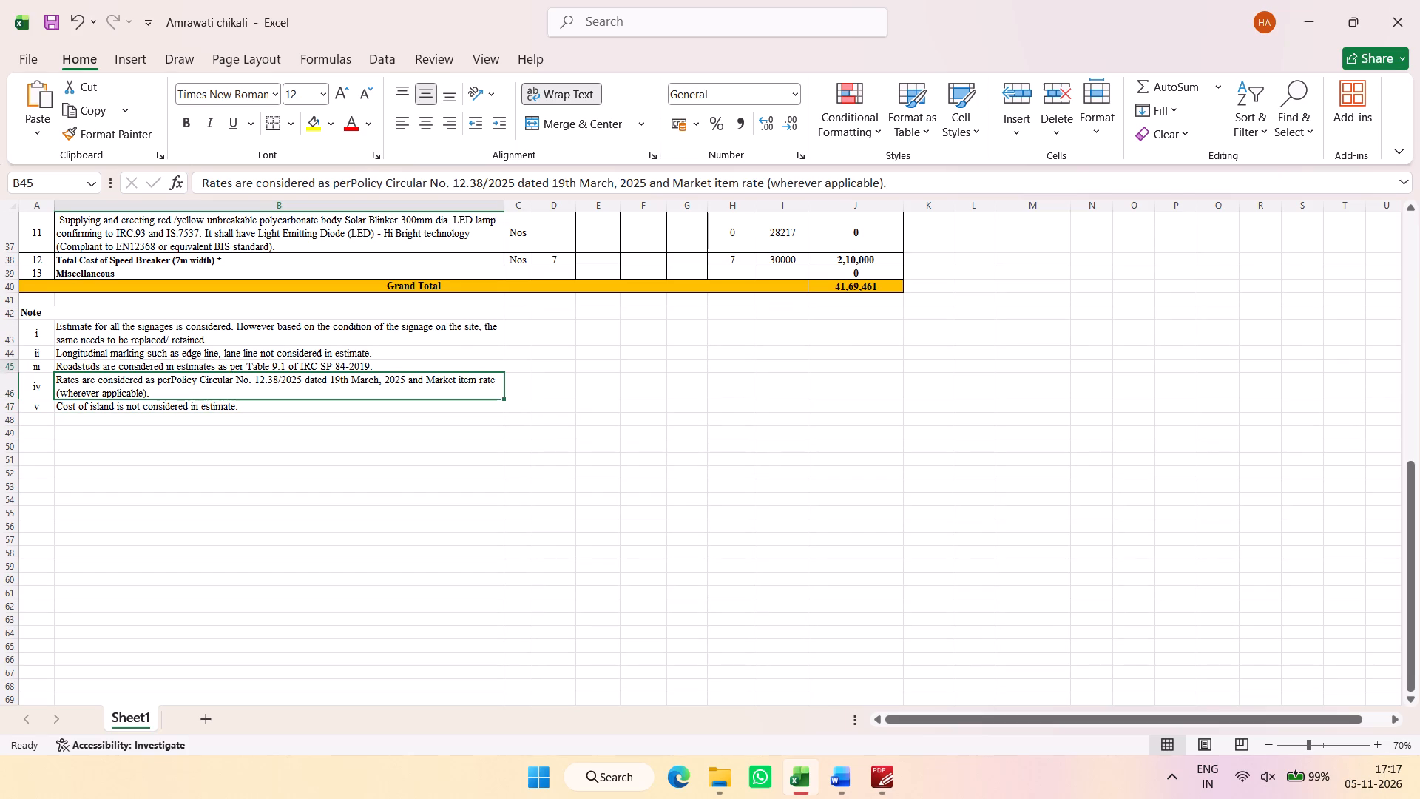
click(251, 345)
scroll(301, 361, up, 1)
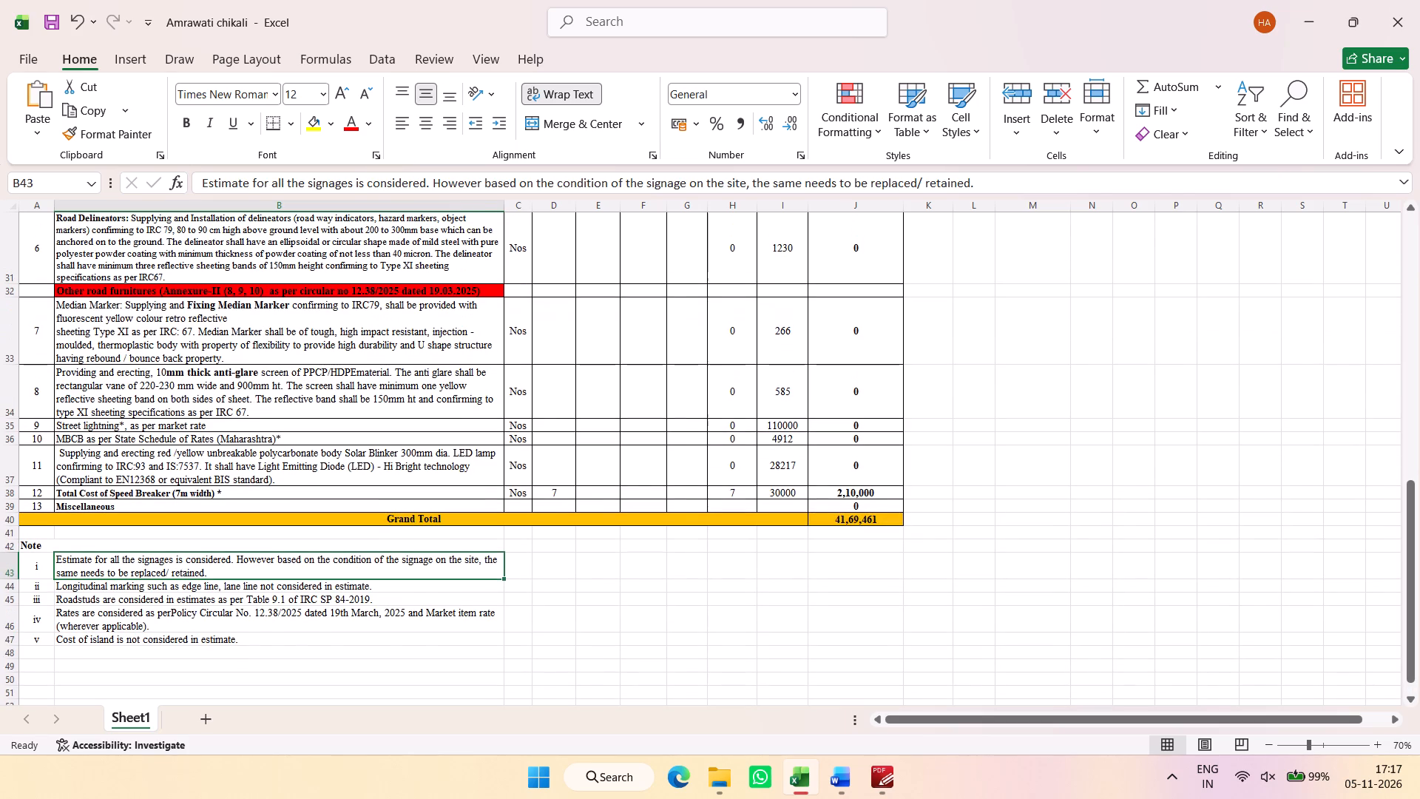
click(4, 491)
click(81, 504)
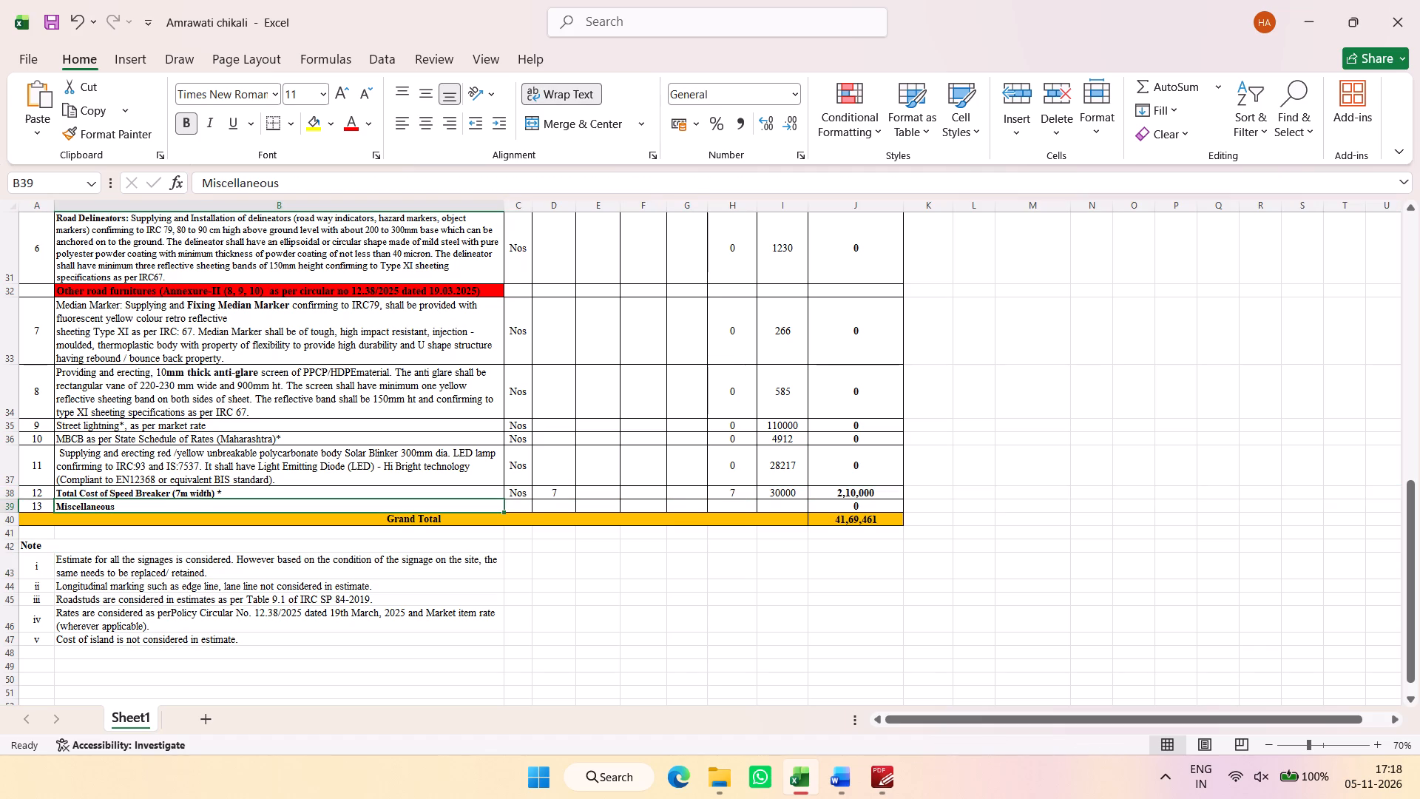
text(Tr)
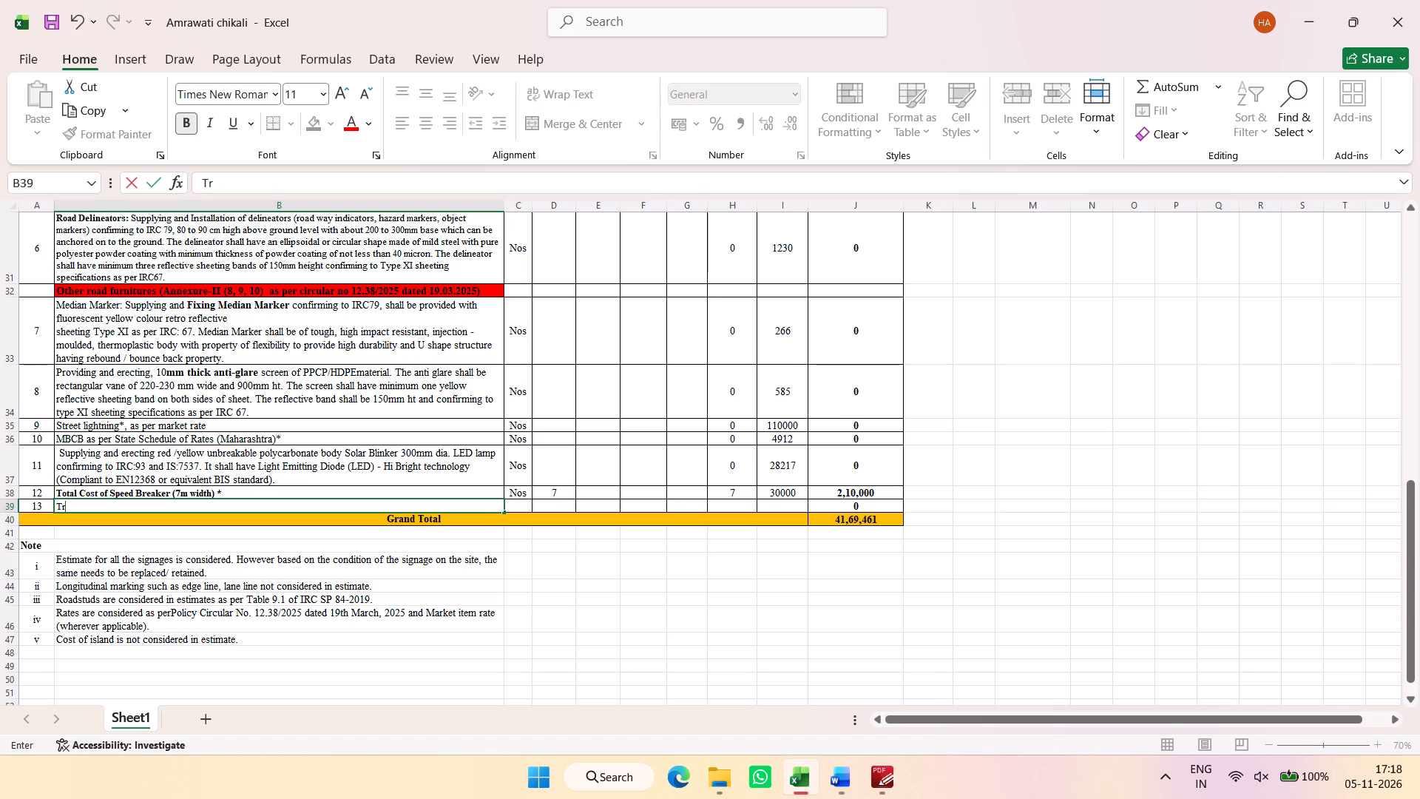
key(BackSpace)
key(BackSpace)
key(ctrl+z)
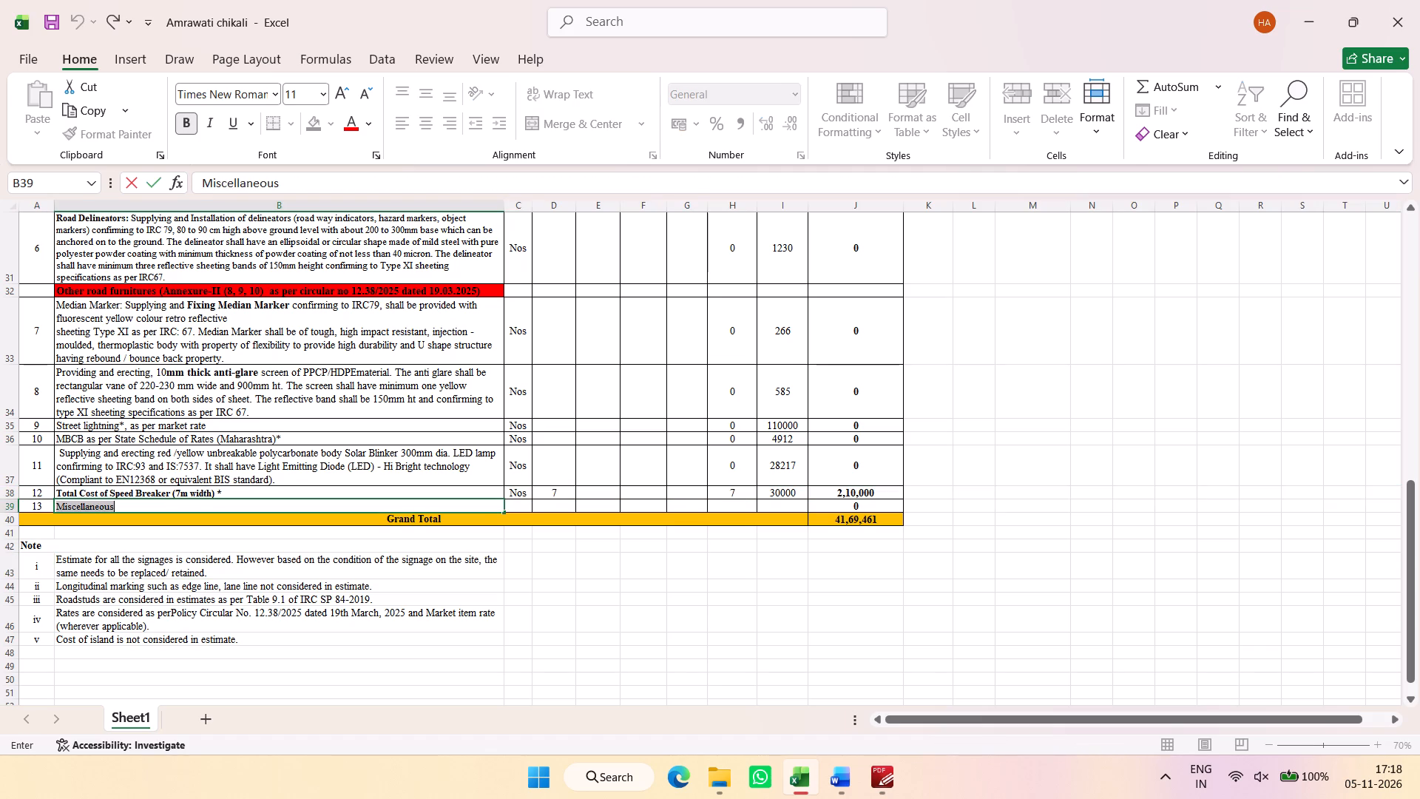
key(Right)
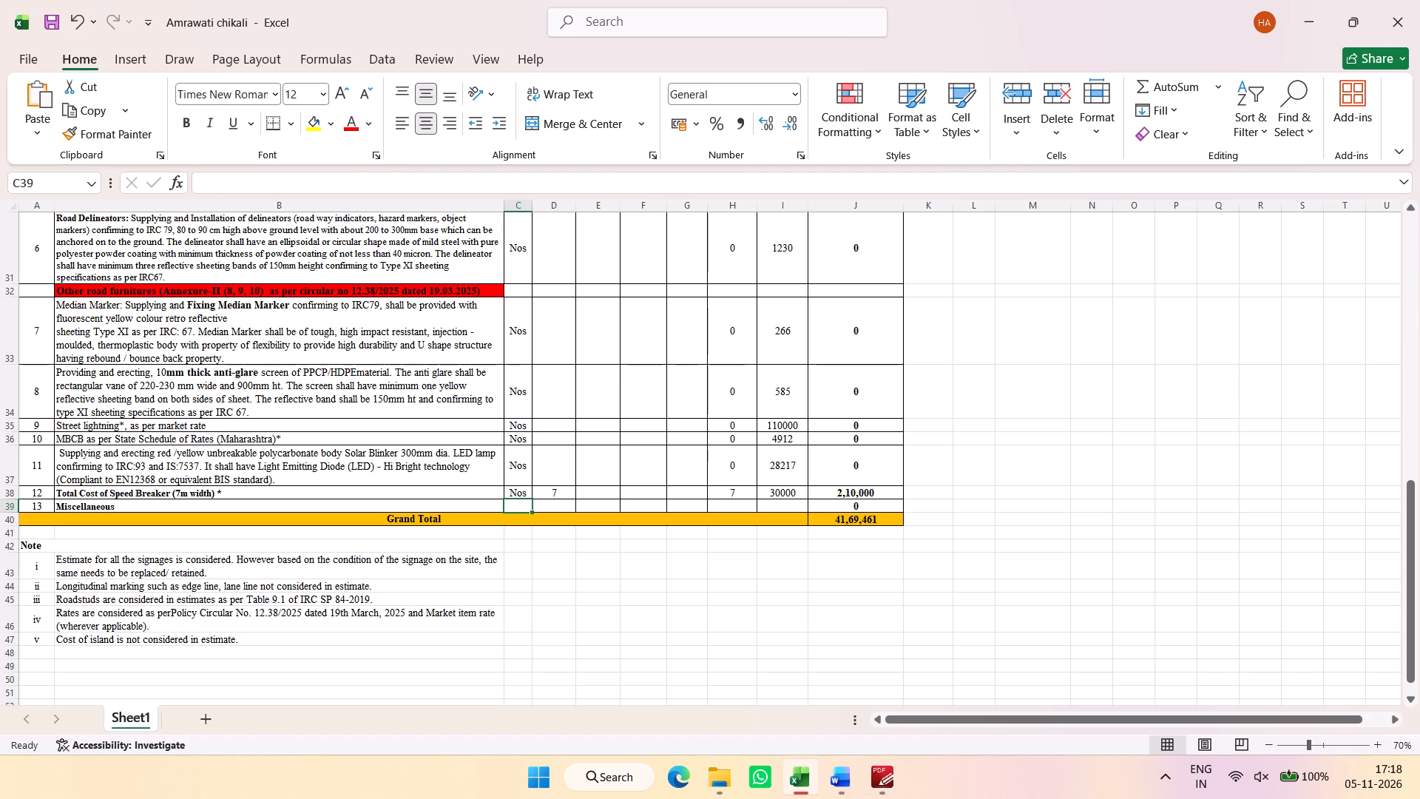
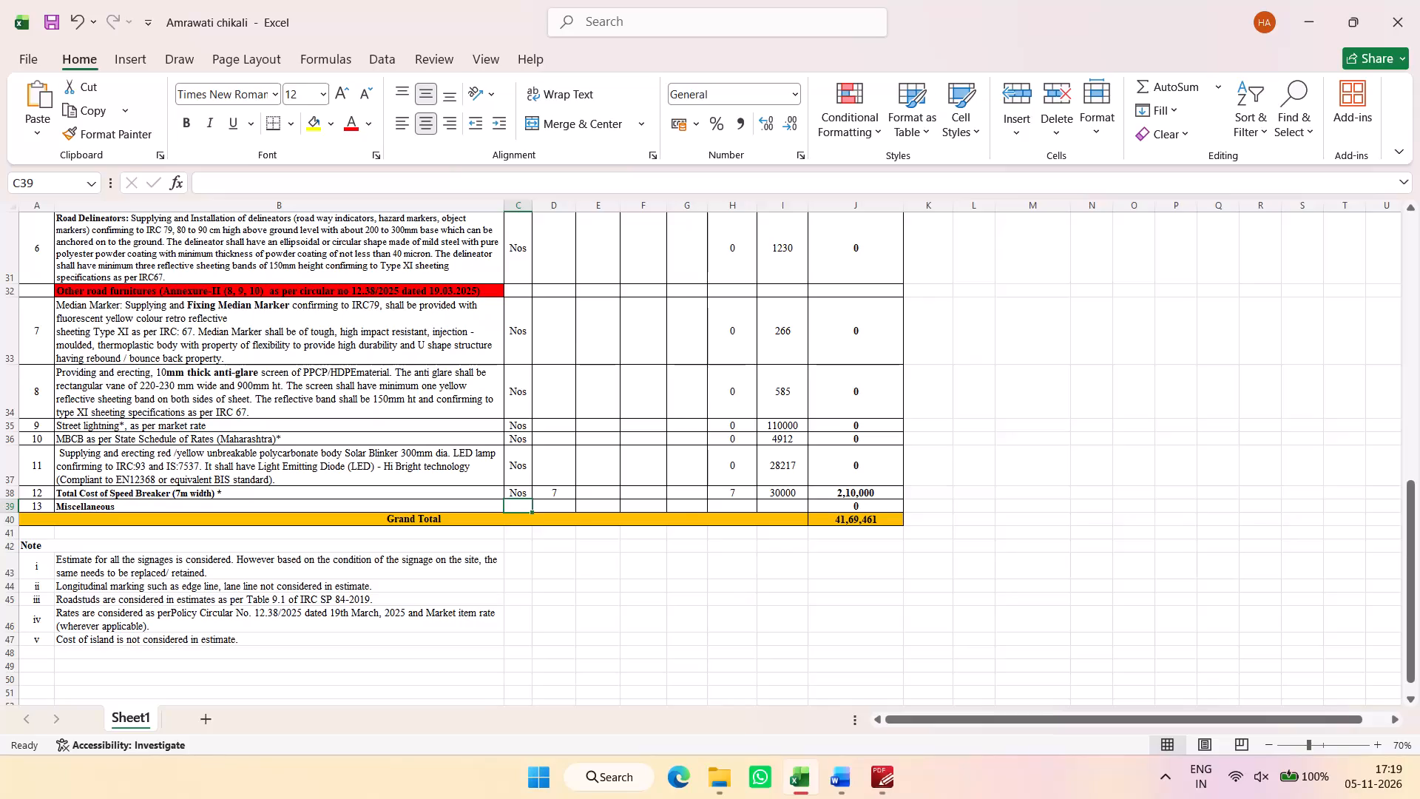
Enter 8 as the number for the Solar Blinker item in D37.
click(547, 468)
key(8)
key(Return)
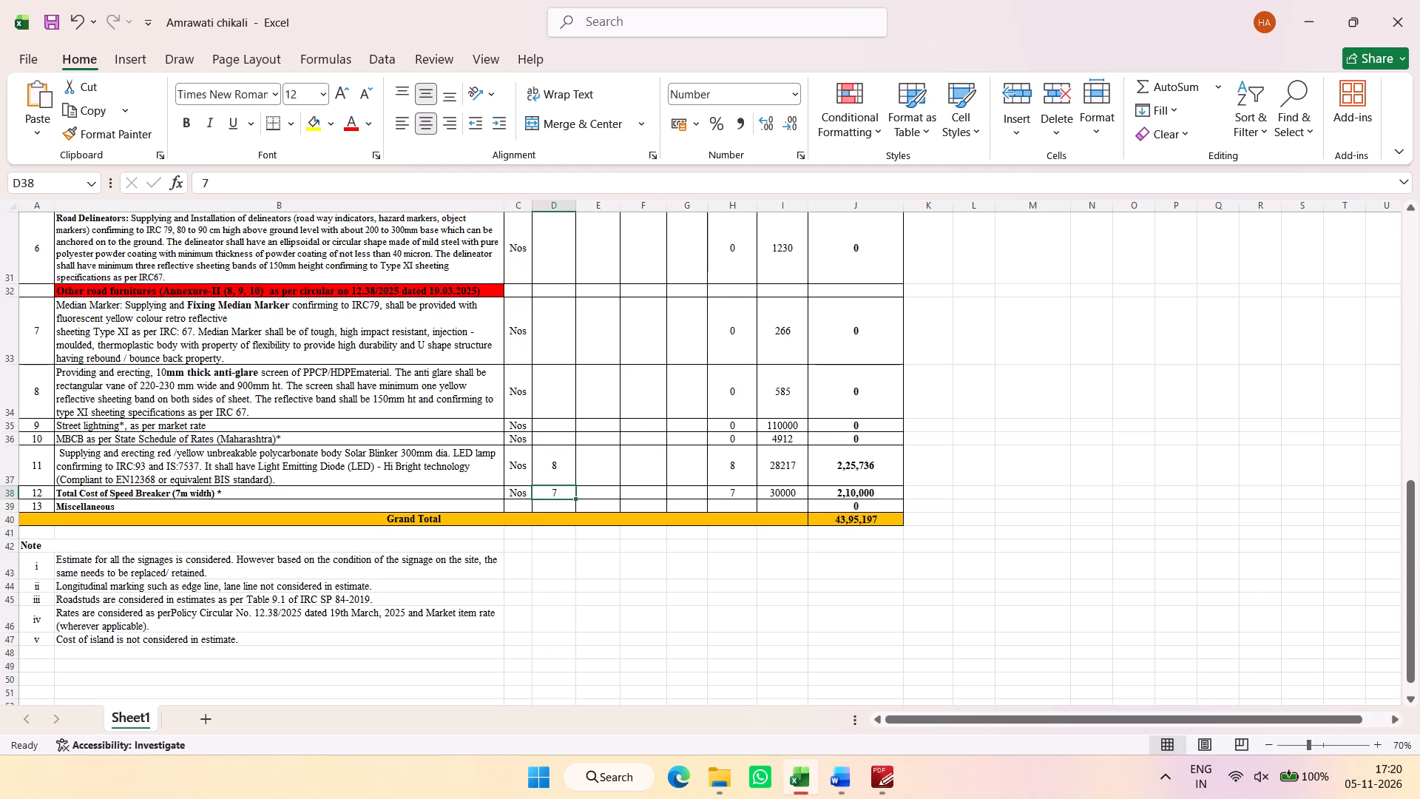
Review the estimate's quantities and amount formulas, from the transverse bar markings to the Grand Total.
scroll(633, 428, up, 3)
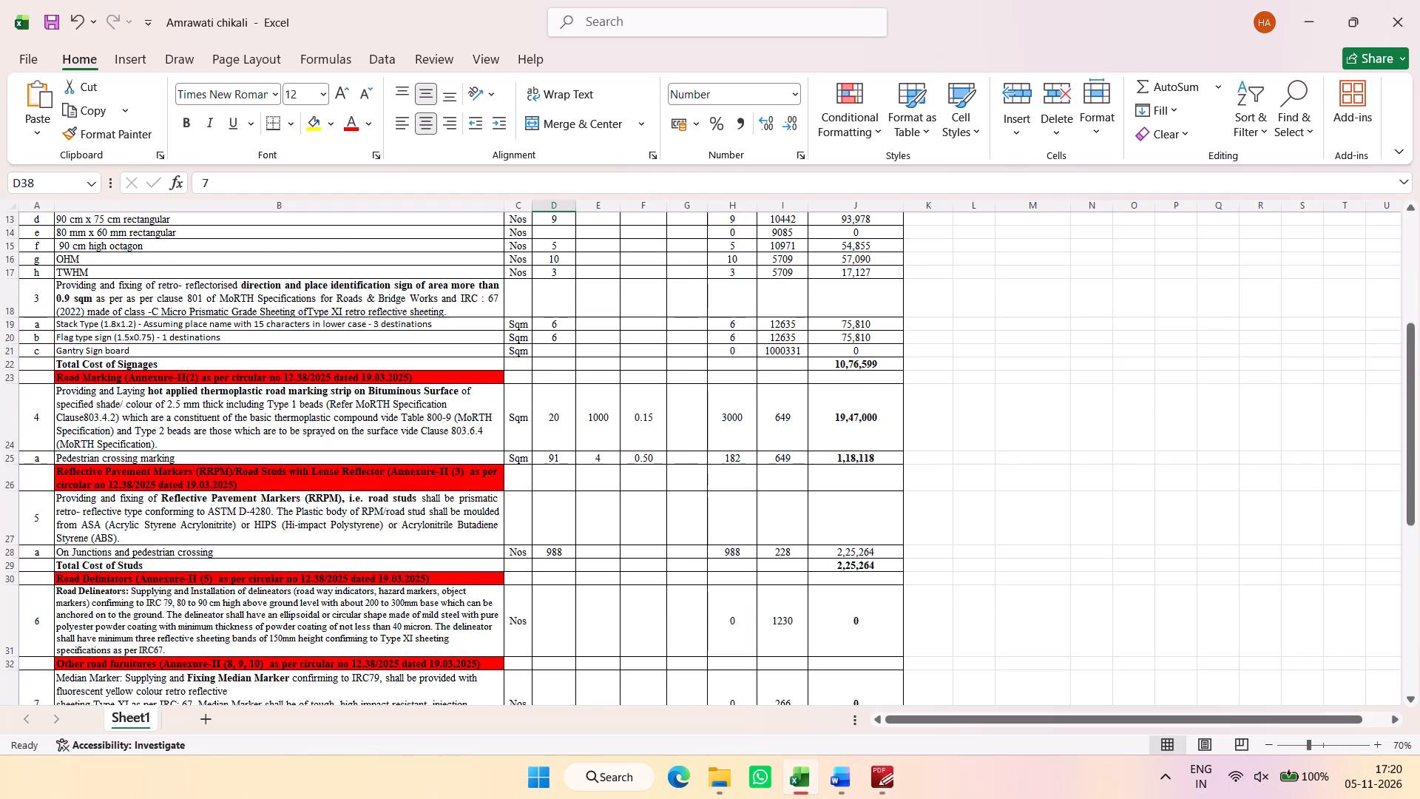
scroll(633, 428, up, 5)
click(533, 313)
click(566, 297)
click(668, 347)
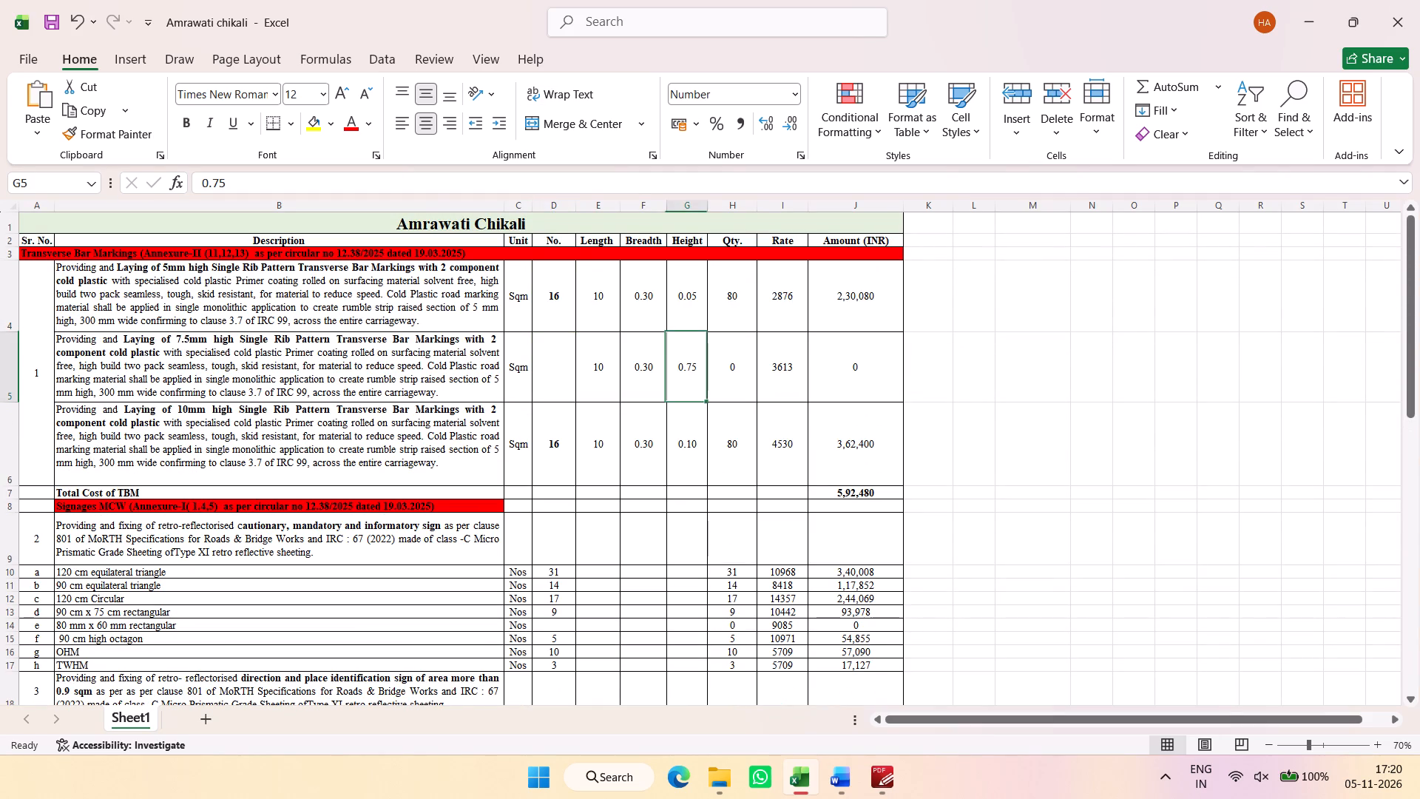
drag(879, 287, 852, 626)
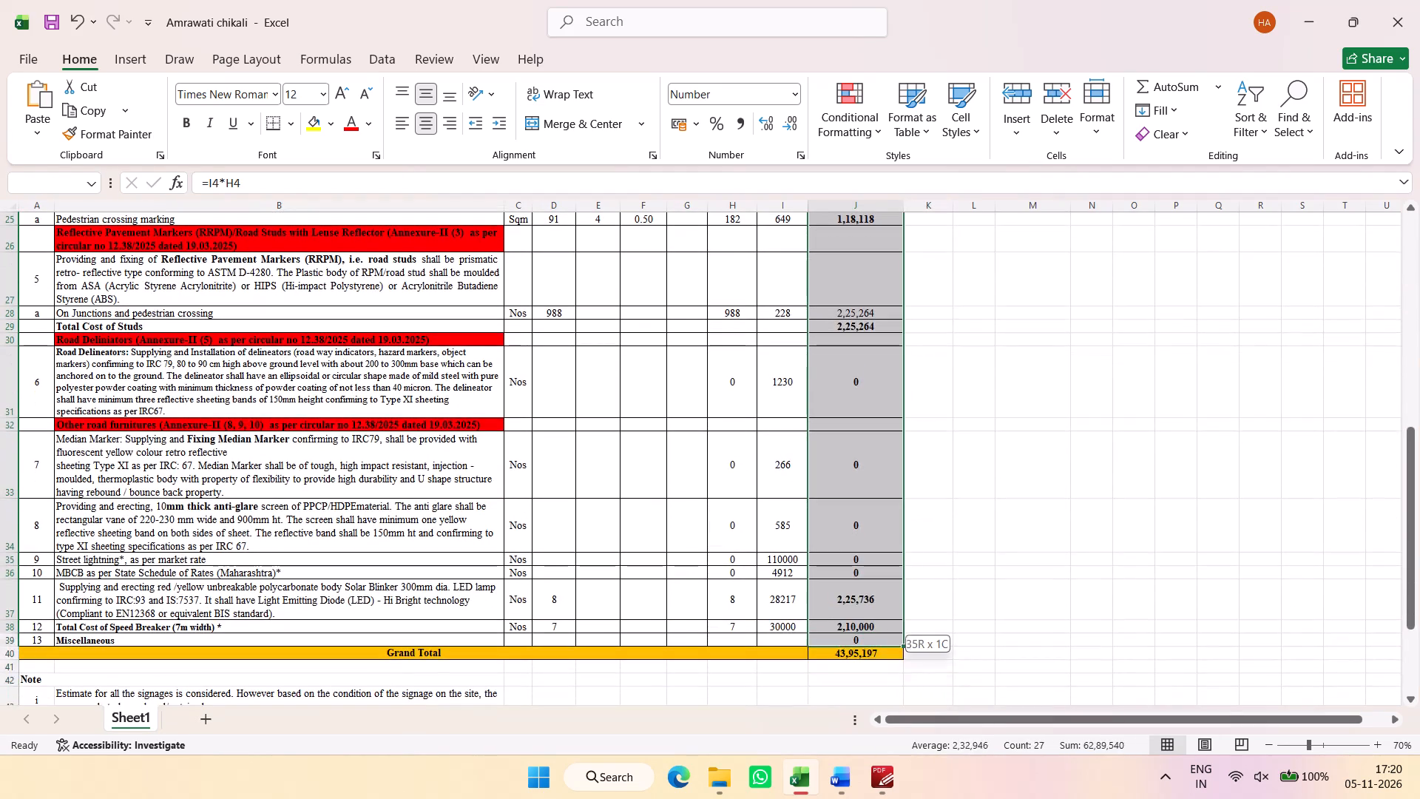
drag(852, 626, 851, 624)
click(866, 609)
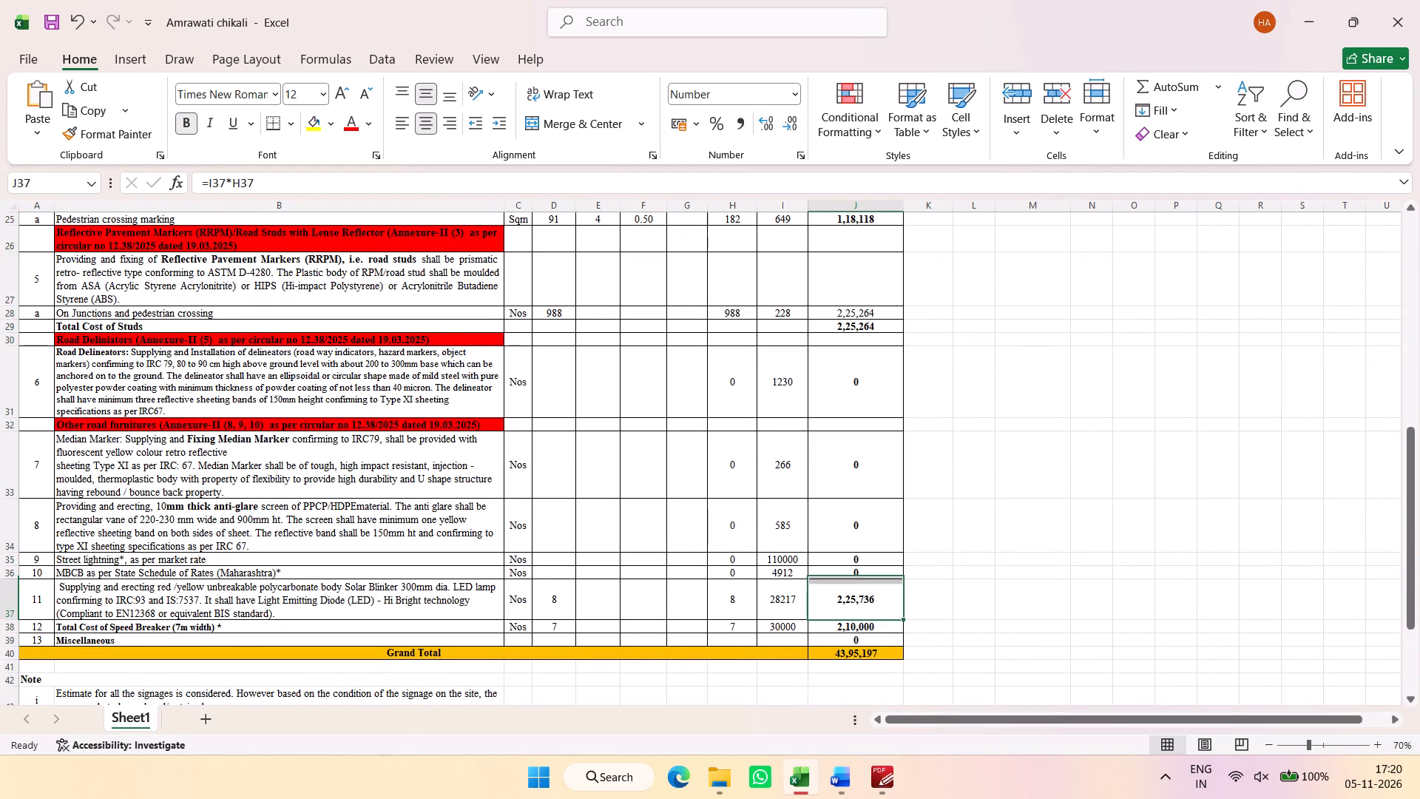
scroll(874, 556, up, 1)
click(878, 459)
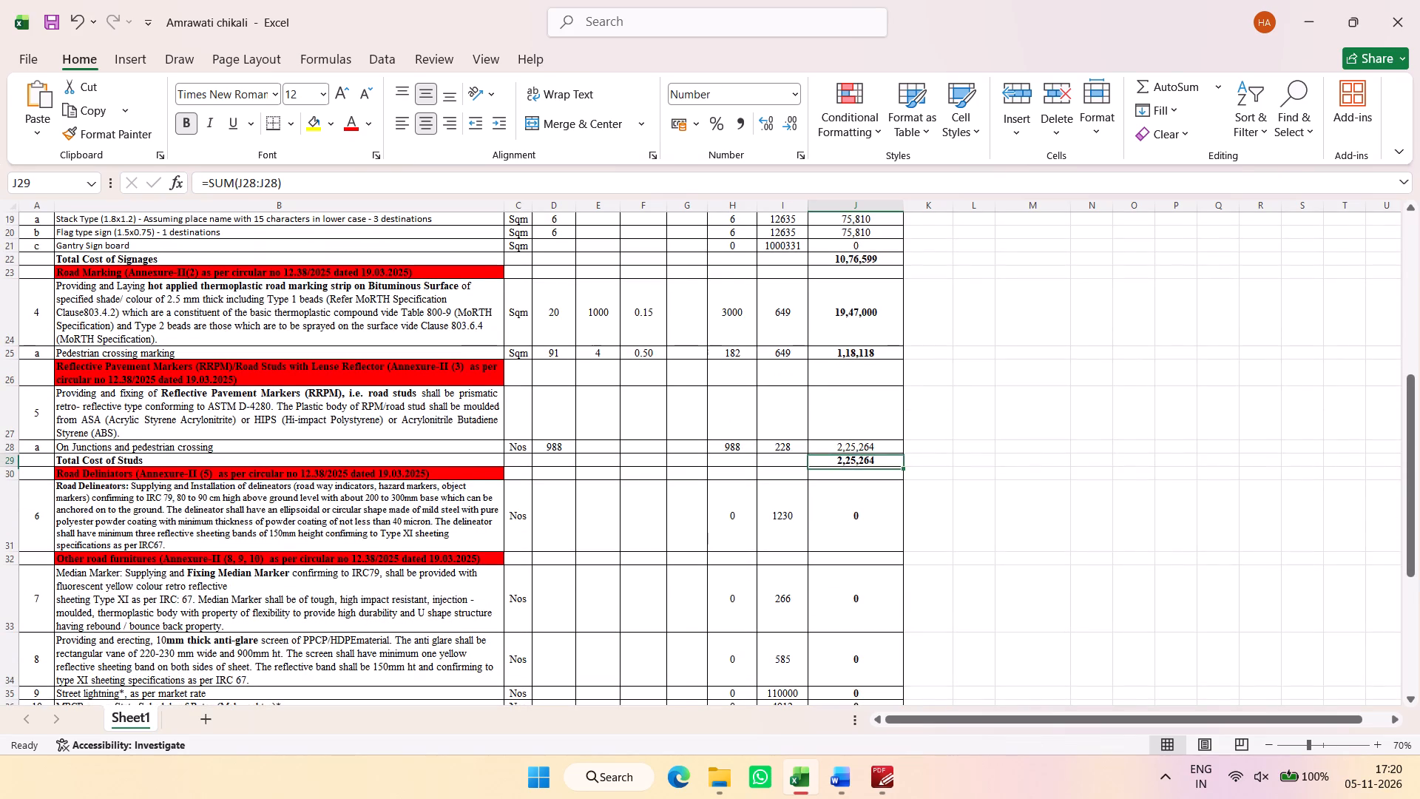
scroll(871, 464, up, 9)
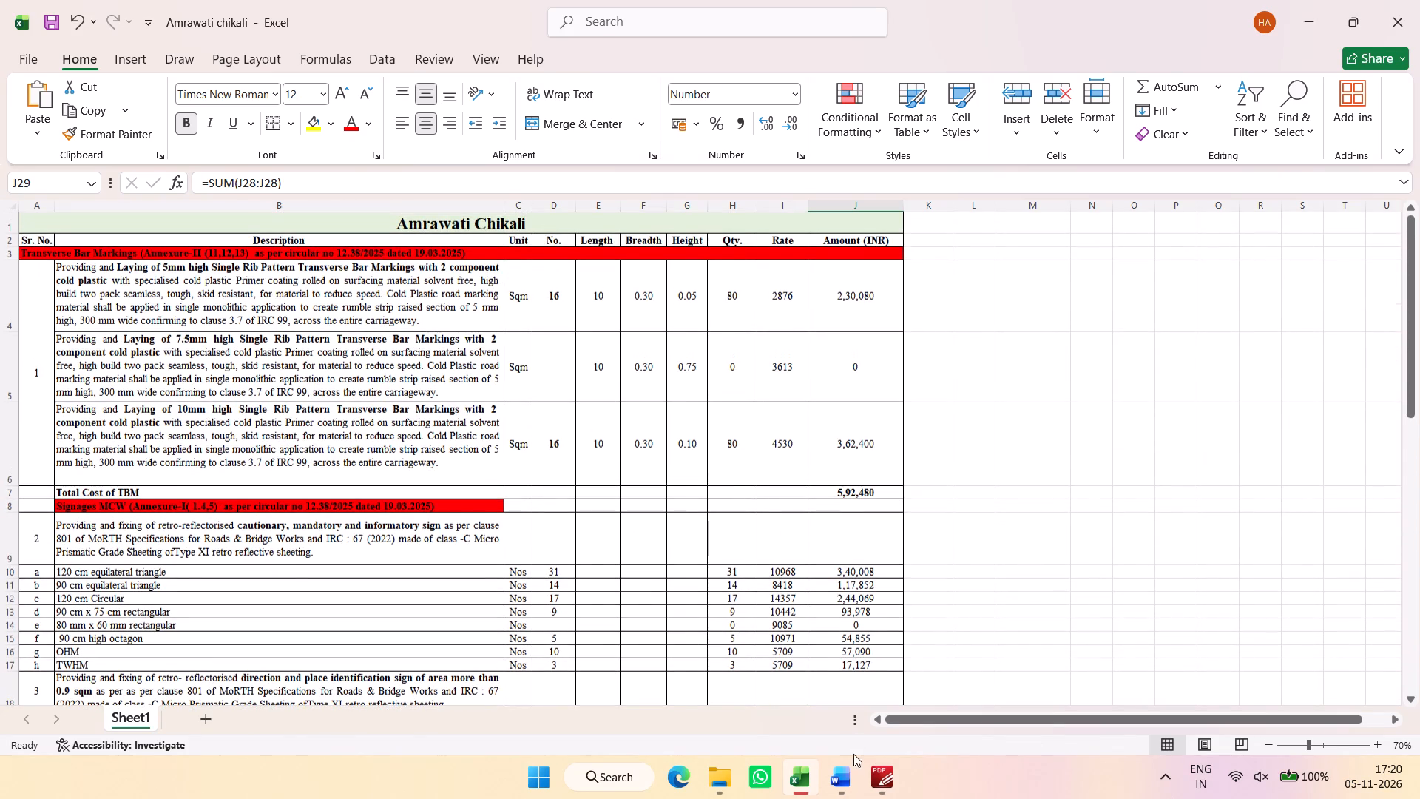
Check the cost table's title in the Word report and retitle the Excel estimate as Ausa Chakur in A1.
click(853, 771)
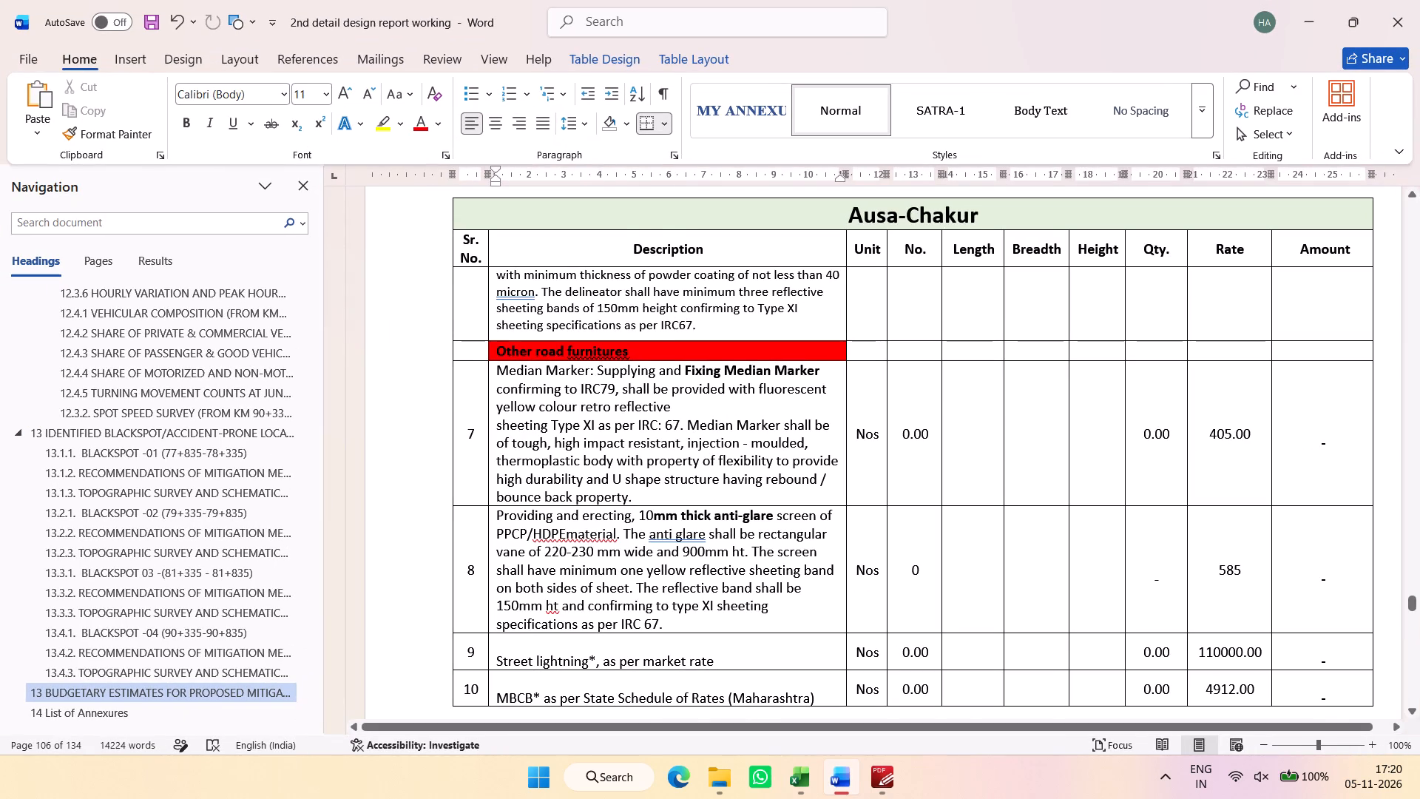
ctrl+scroll(820, 371, down, 1)
key(alt+Tab)
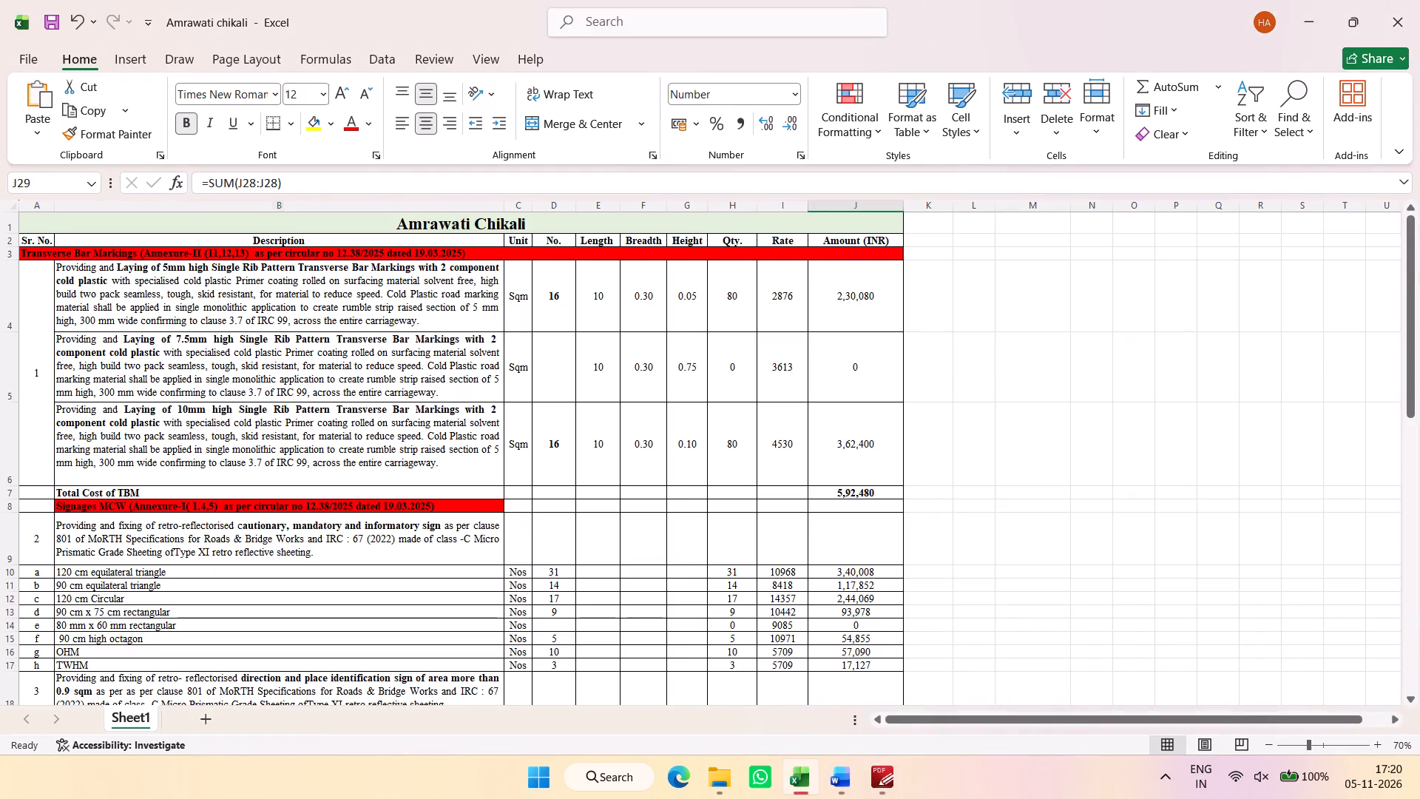
click(484, 225)
text(Ausa Chakur)
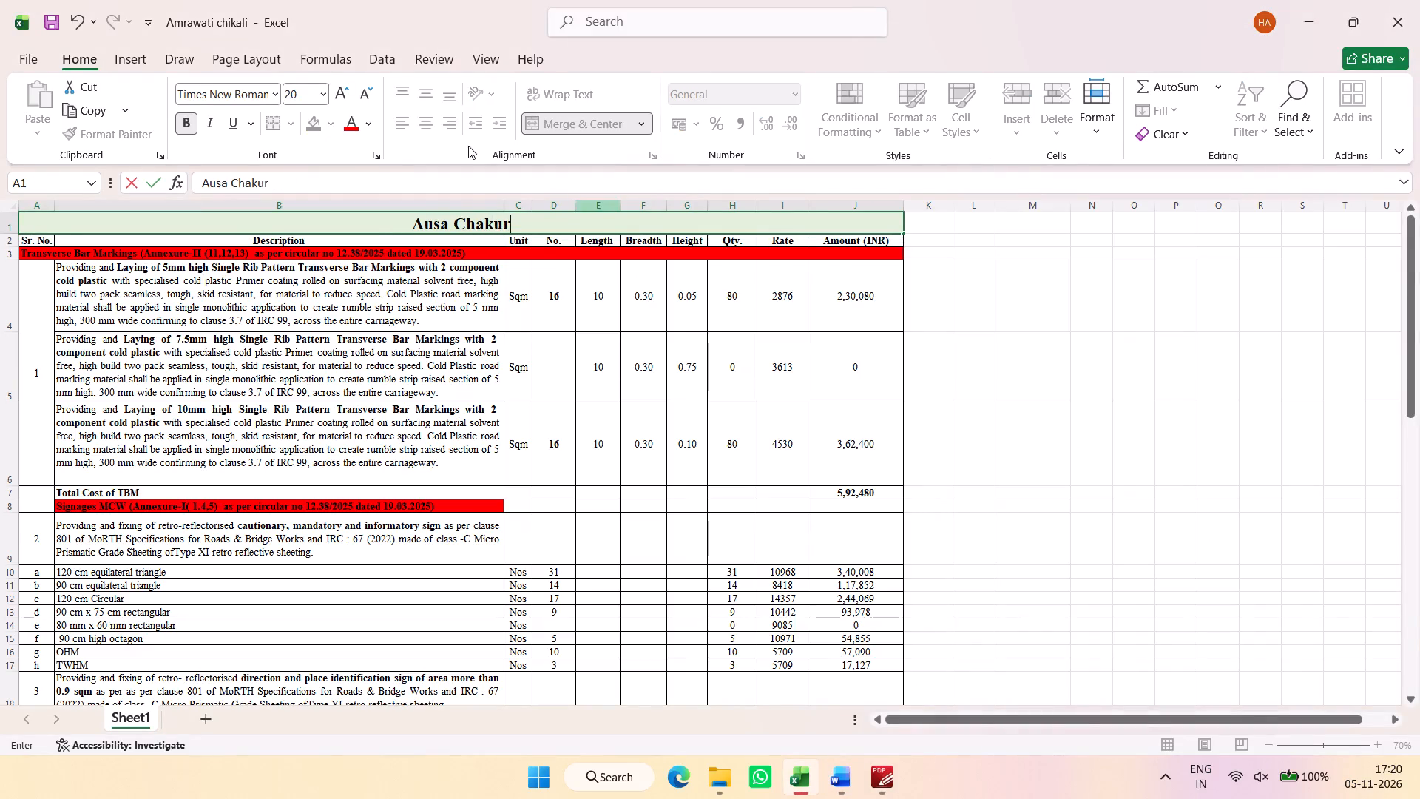
Save the workbook under the new name BOQ - ausa chakur in the 2nd Detail Design Report folder on the Desktop.
click(33, 64)
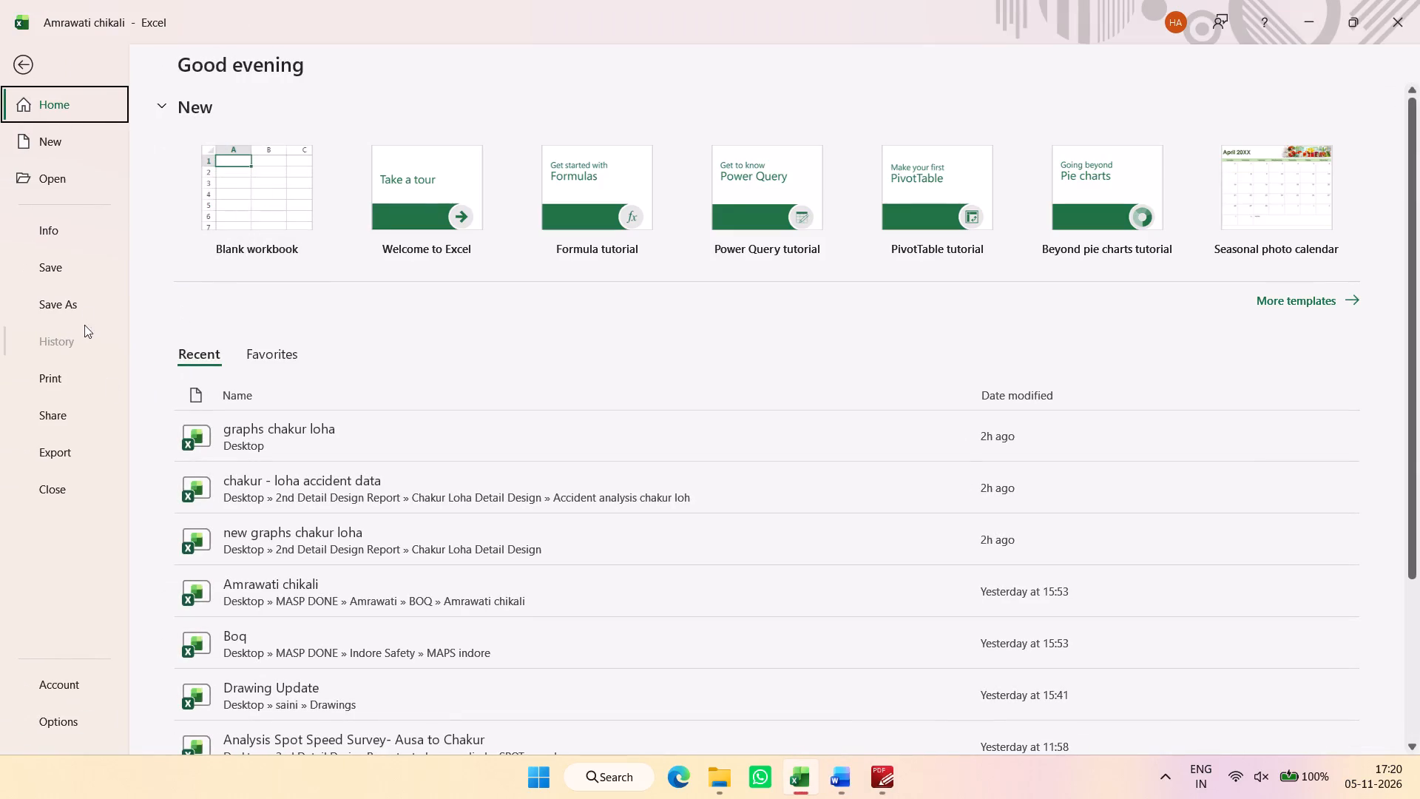
click(85, 309)
click(271, 506)
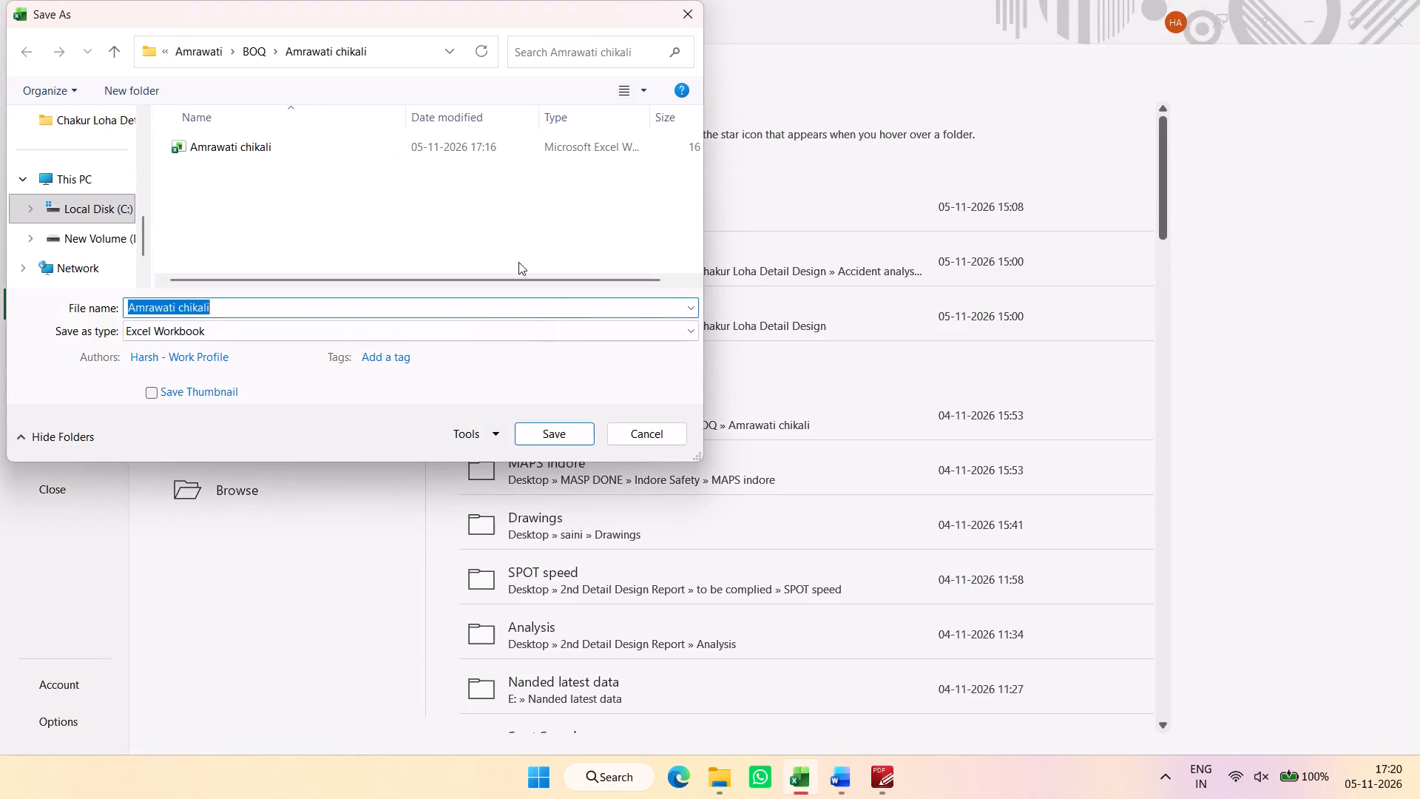
click(195, 58)
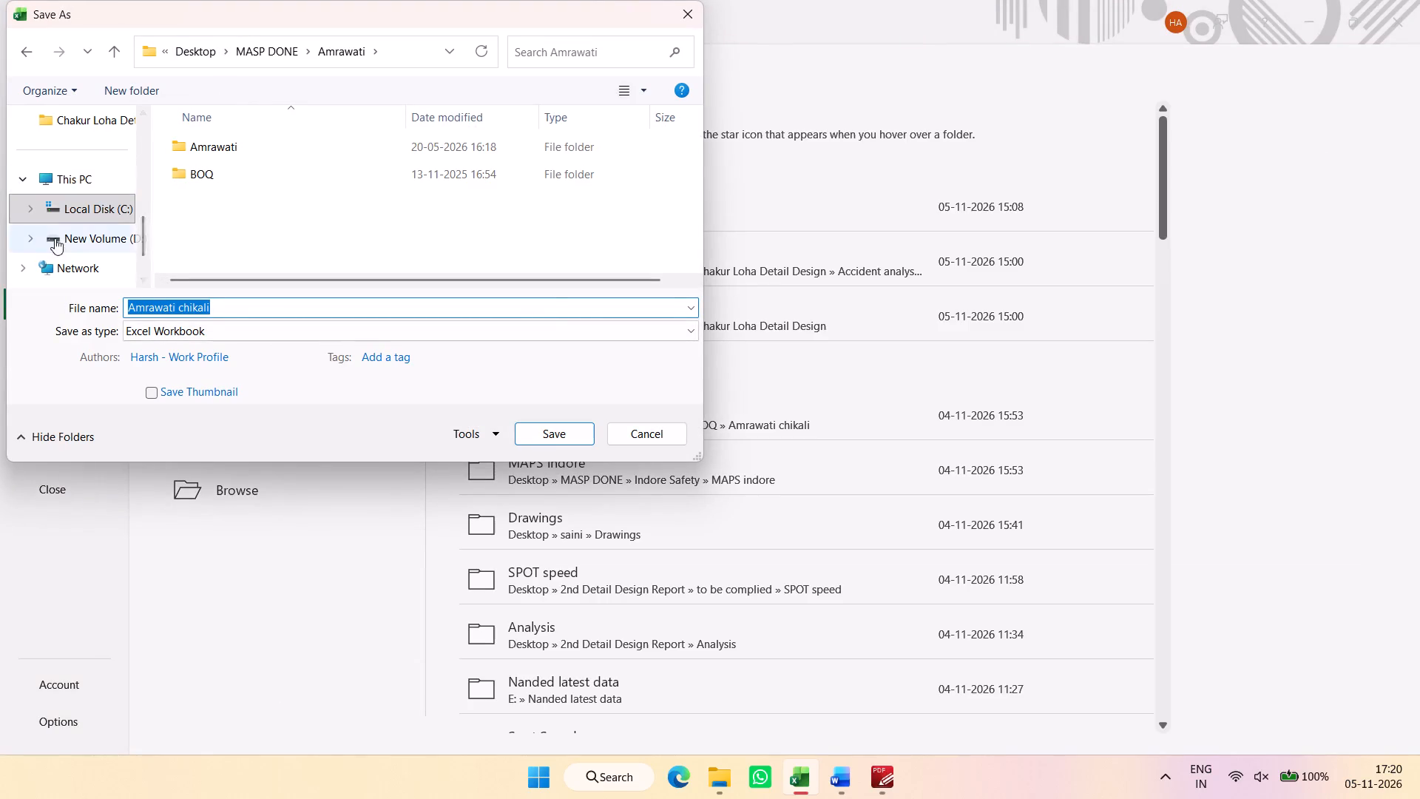
scroll(64, 247, up, 3)
click(83, 200)
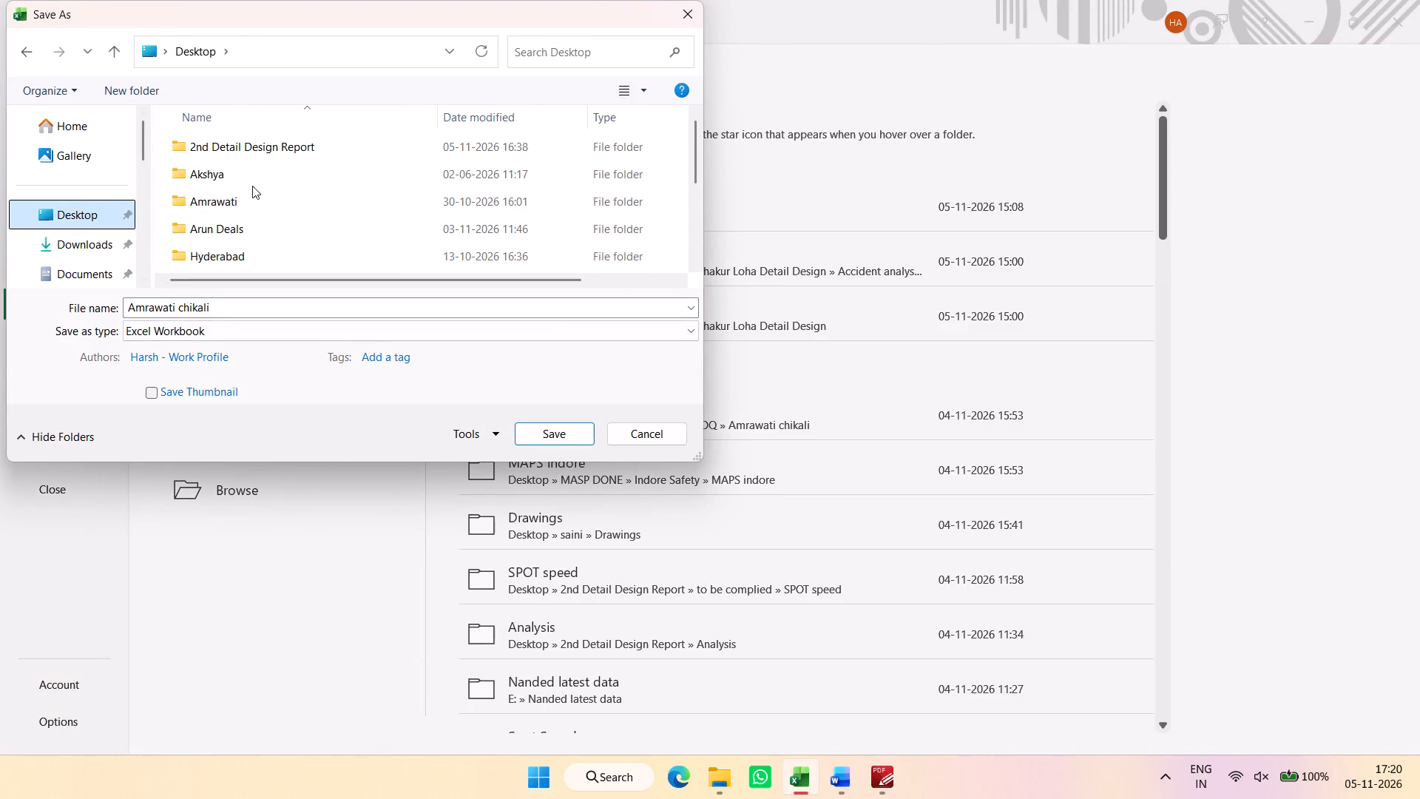
scroll(248, 231, down, 1)
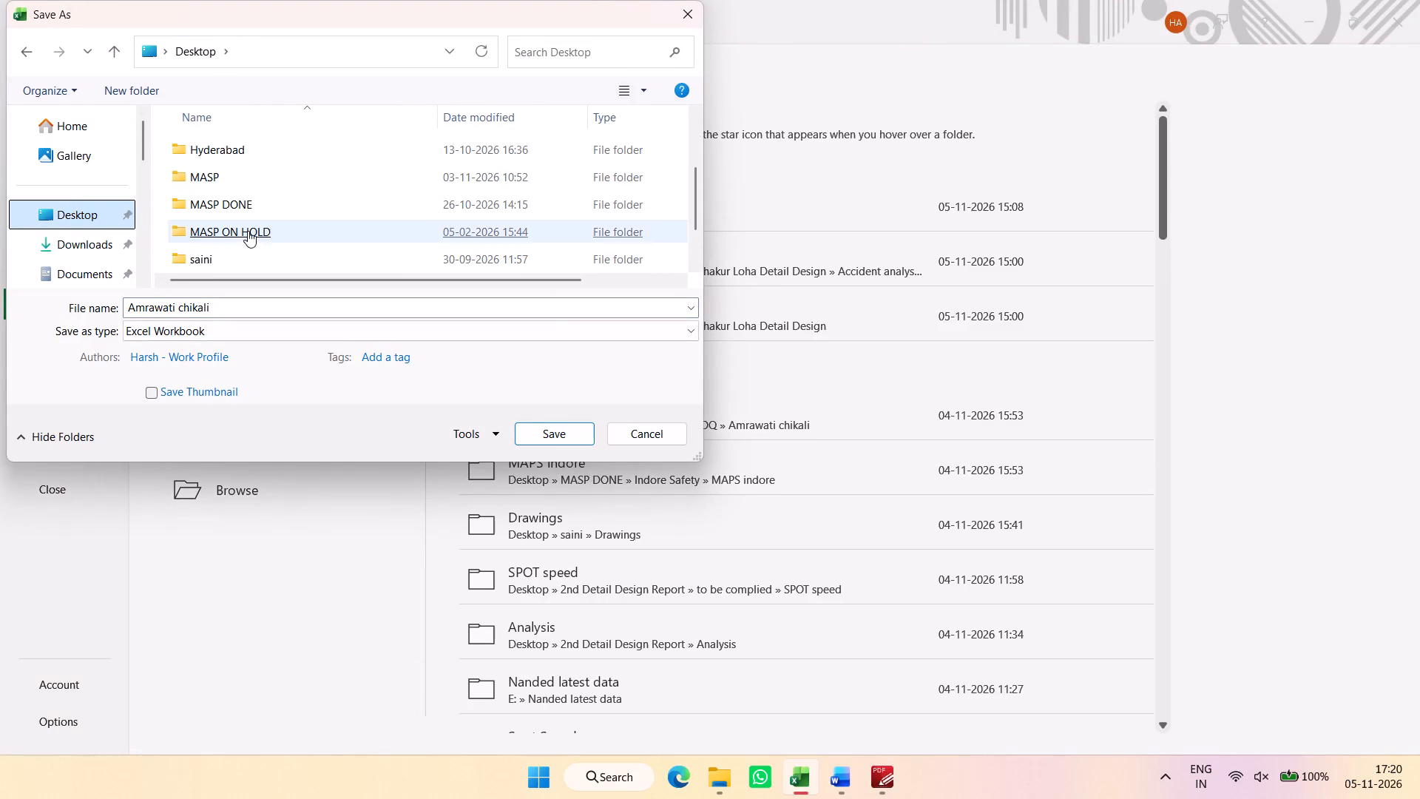
scroll(248, 231, up, 2)
click(280, 151)
scroll(353, 244, down, 3)
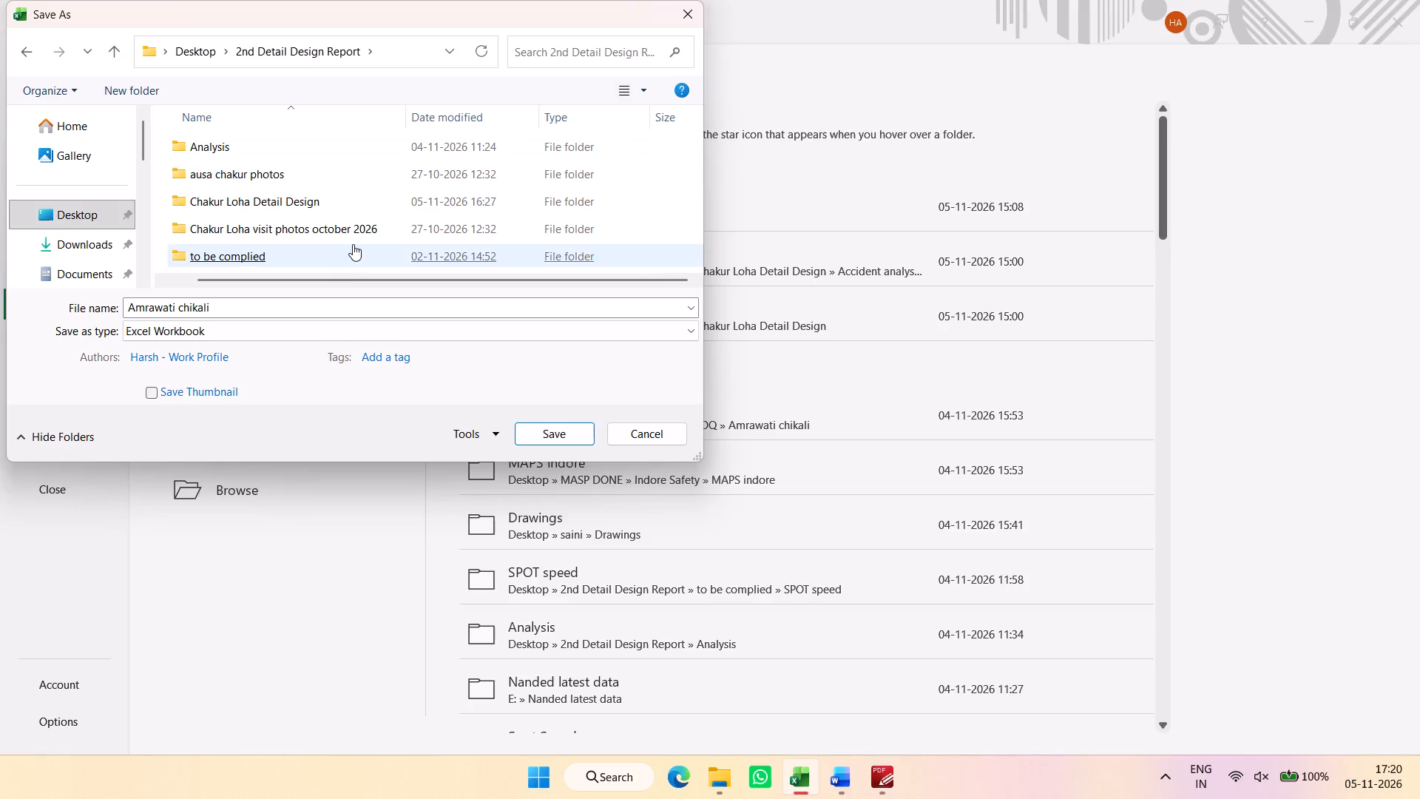
scroll(353, 244, down, 5)
scroll(354, 244, up, 9)
click(294, 306)
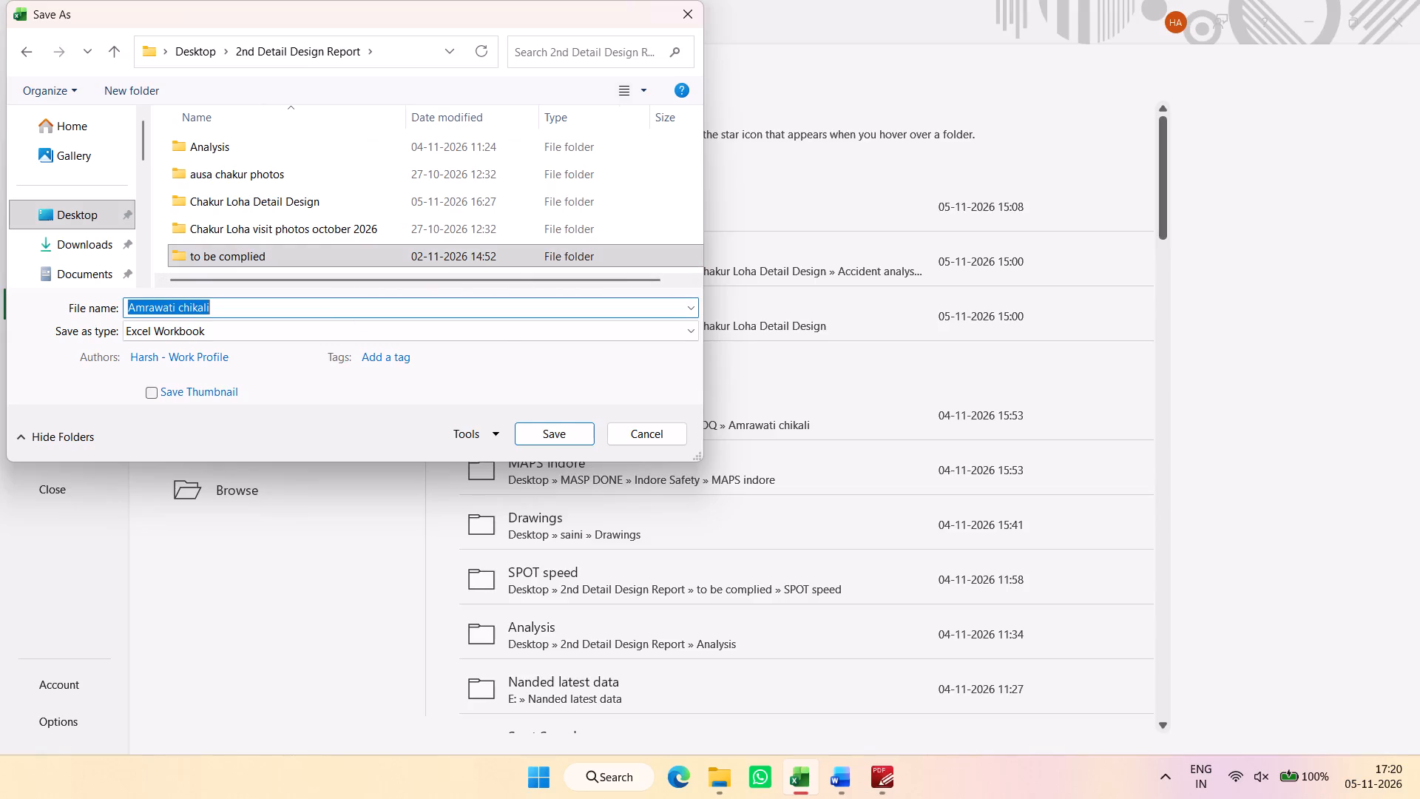
text(BOQ - ausa chklur)
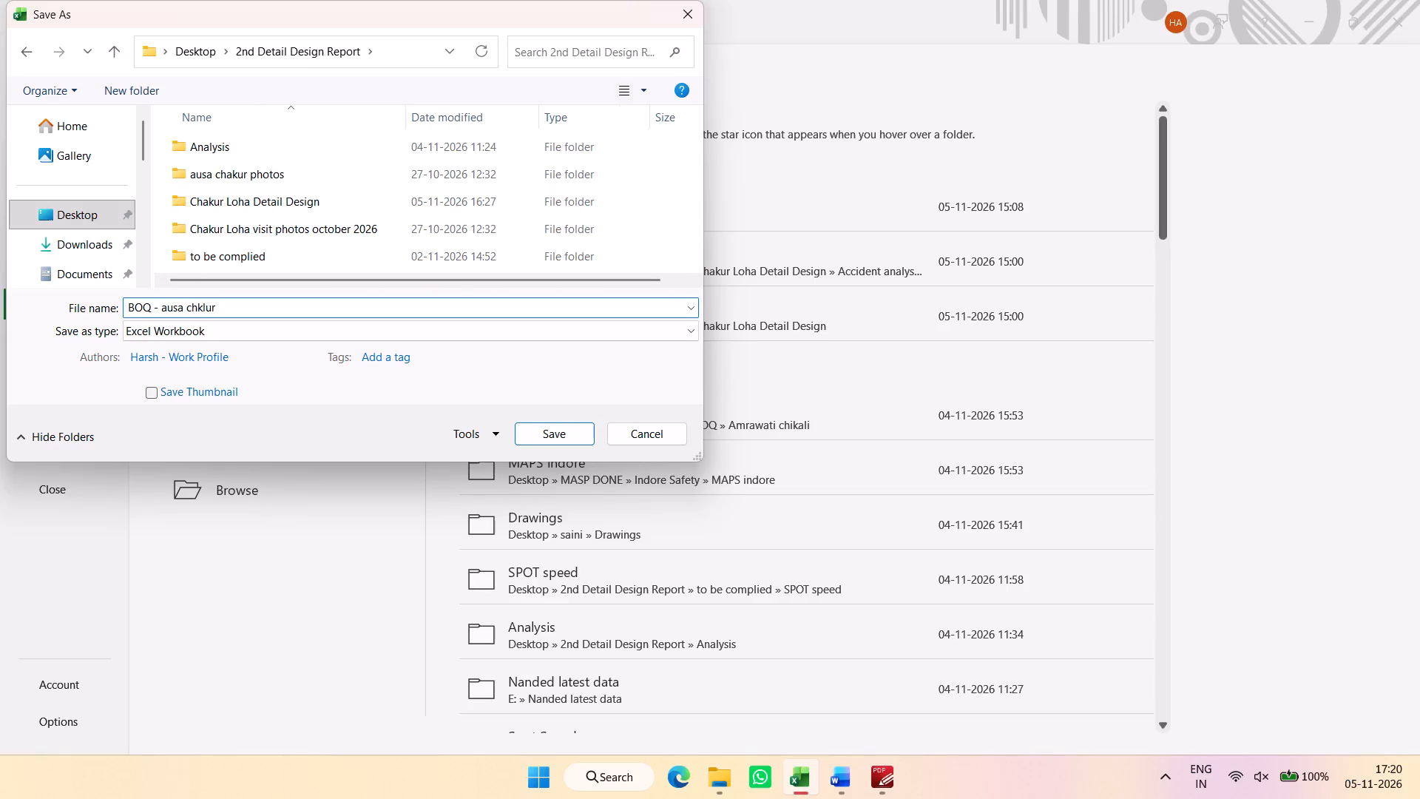
key(BackSpace)
key(BackSpace)
key(BackSpace)
key(BackSpace)
text(akur)
key(Return)
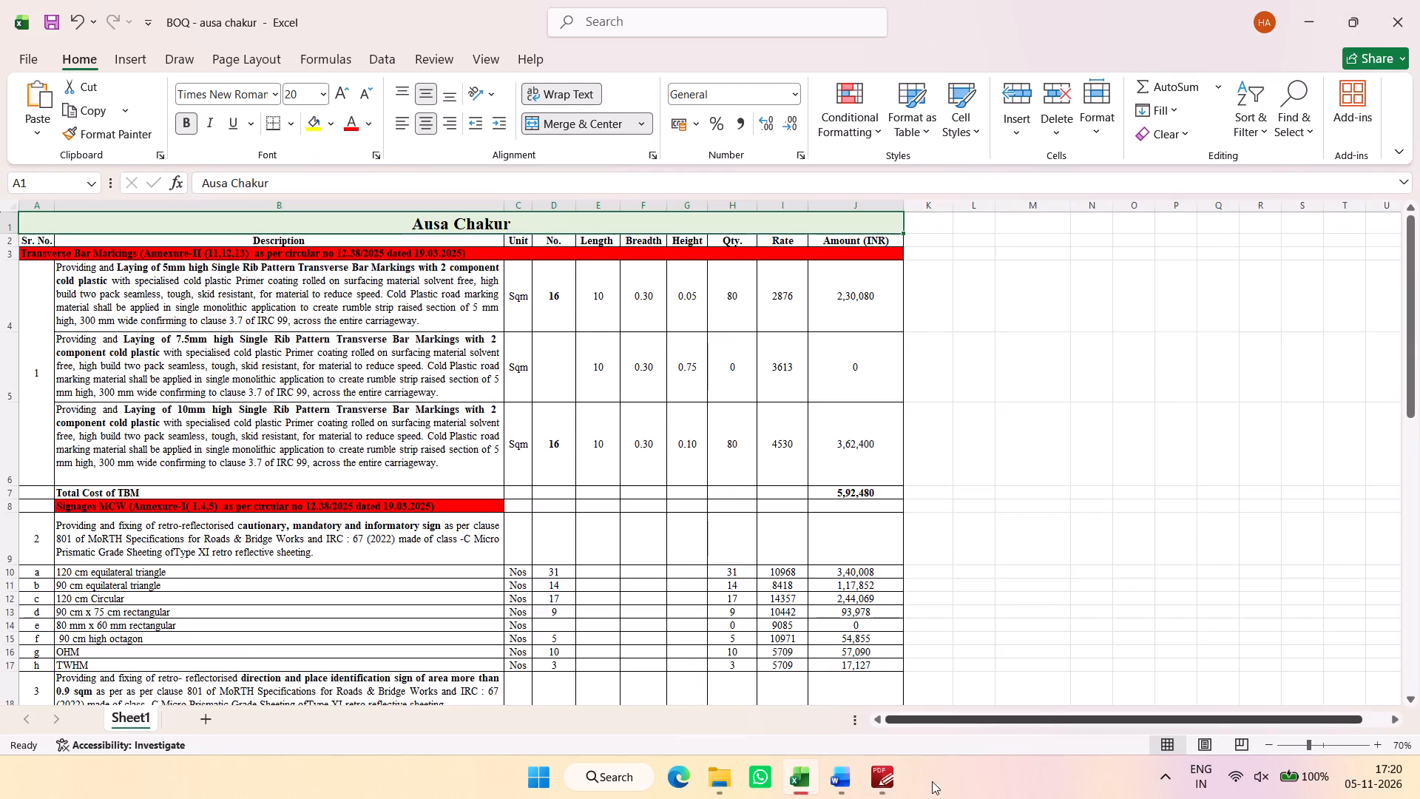
Switch to the Word report and locate the start of the Ausa-Chakur cost table under 13 Budgetary Estimates.
click(842, 775)
click(622, 359)
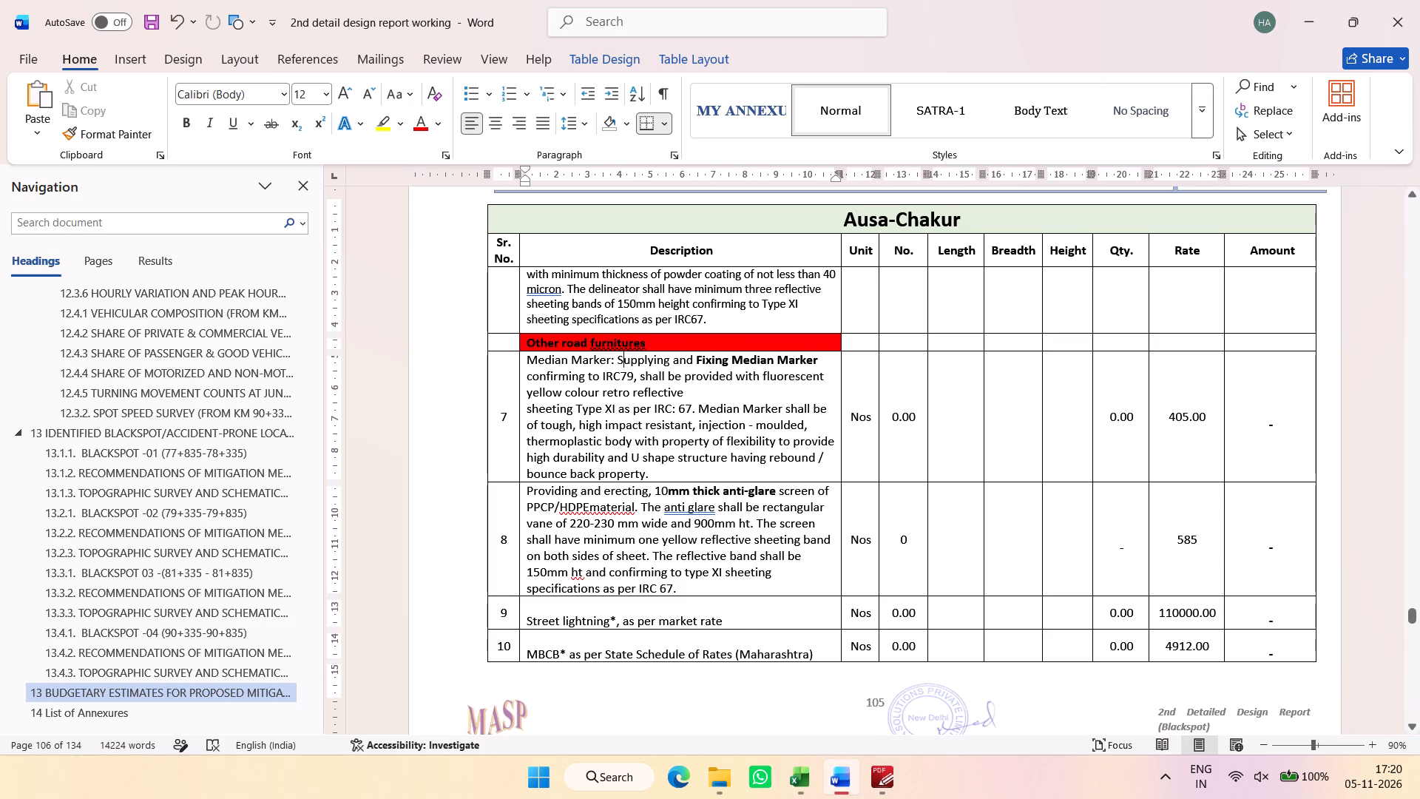
scroll(652, 385, up, 20)
scroll(652, 385, up, 8)
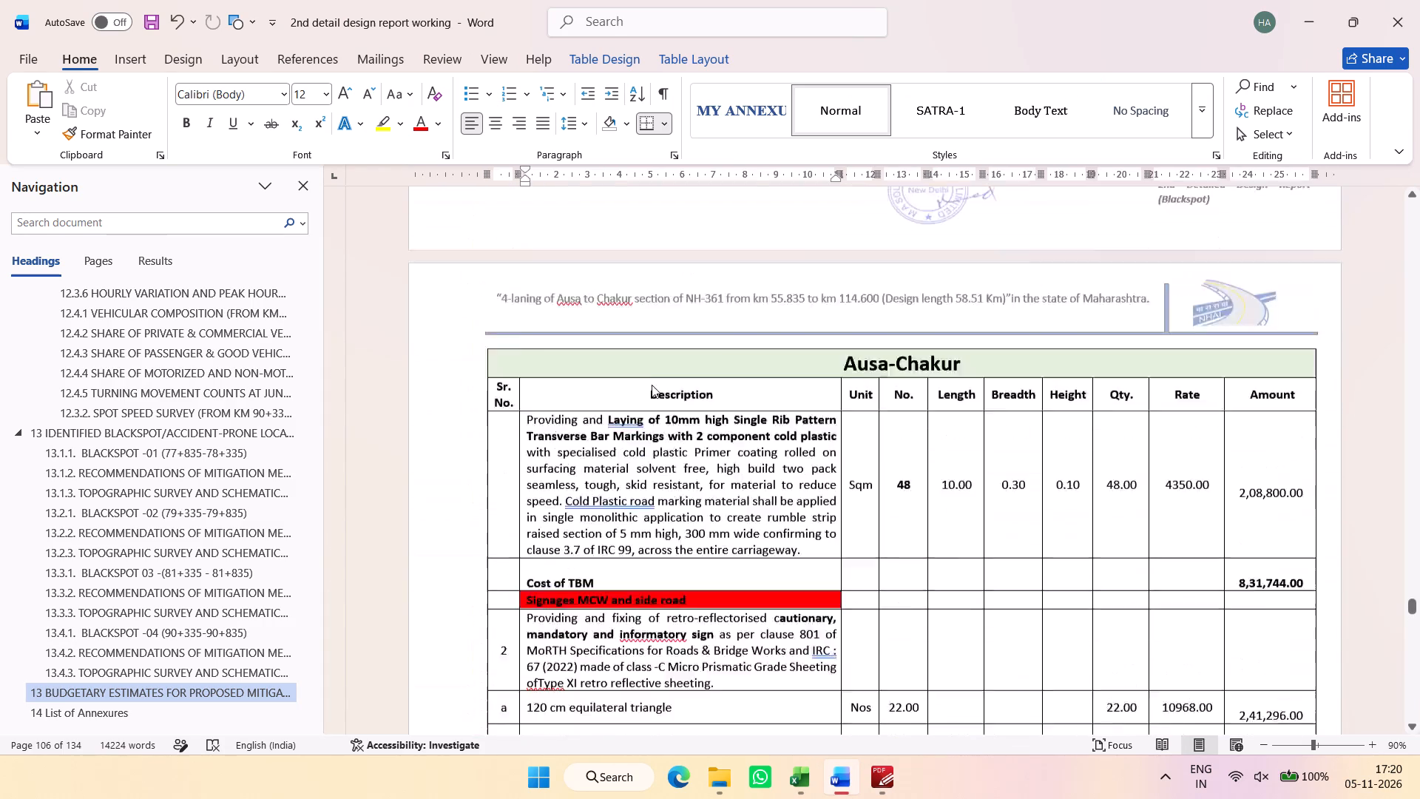
scroll(652, 385, up, 11)
scroll(652, 385, down, 3)
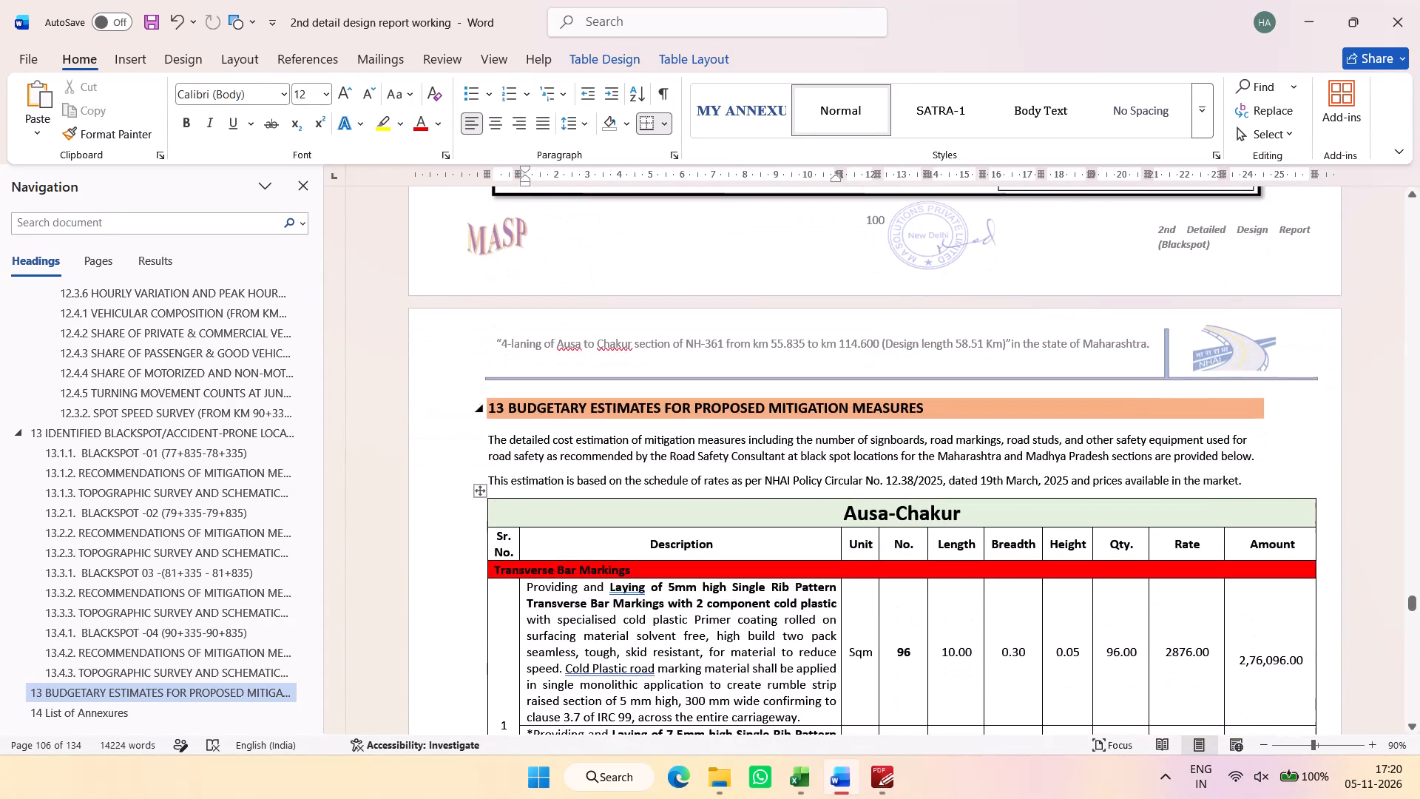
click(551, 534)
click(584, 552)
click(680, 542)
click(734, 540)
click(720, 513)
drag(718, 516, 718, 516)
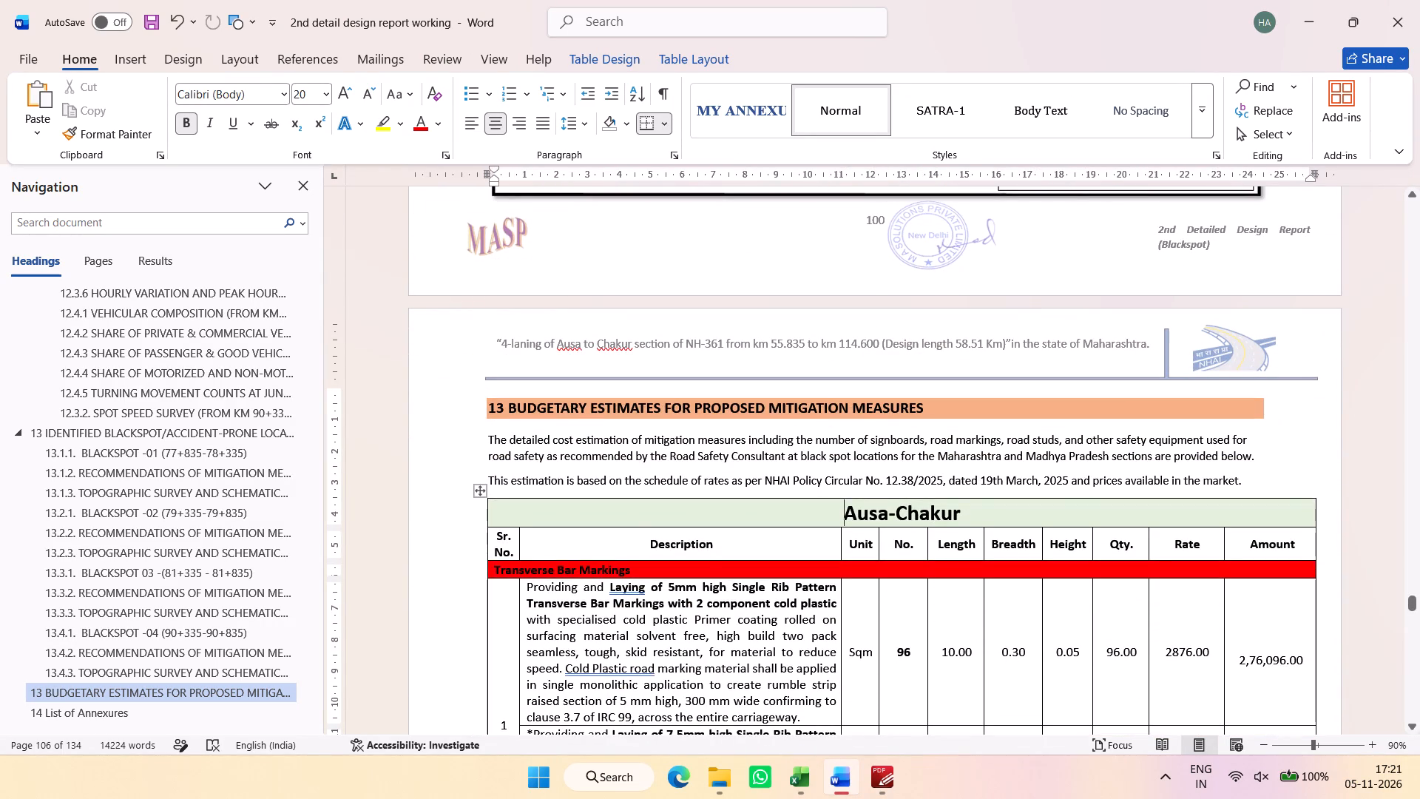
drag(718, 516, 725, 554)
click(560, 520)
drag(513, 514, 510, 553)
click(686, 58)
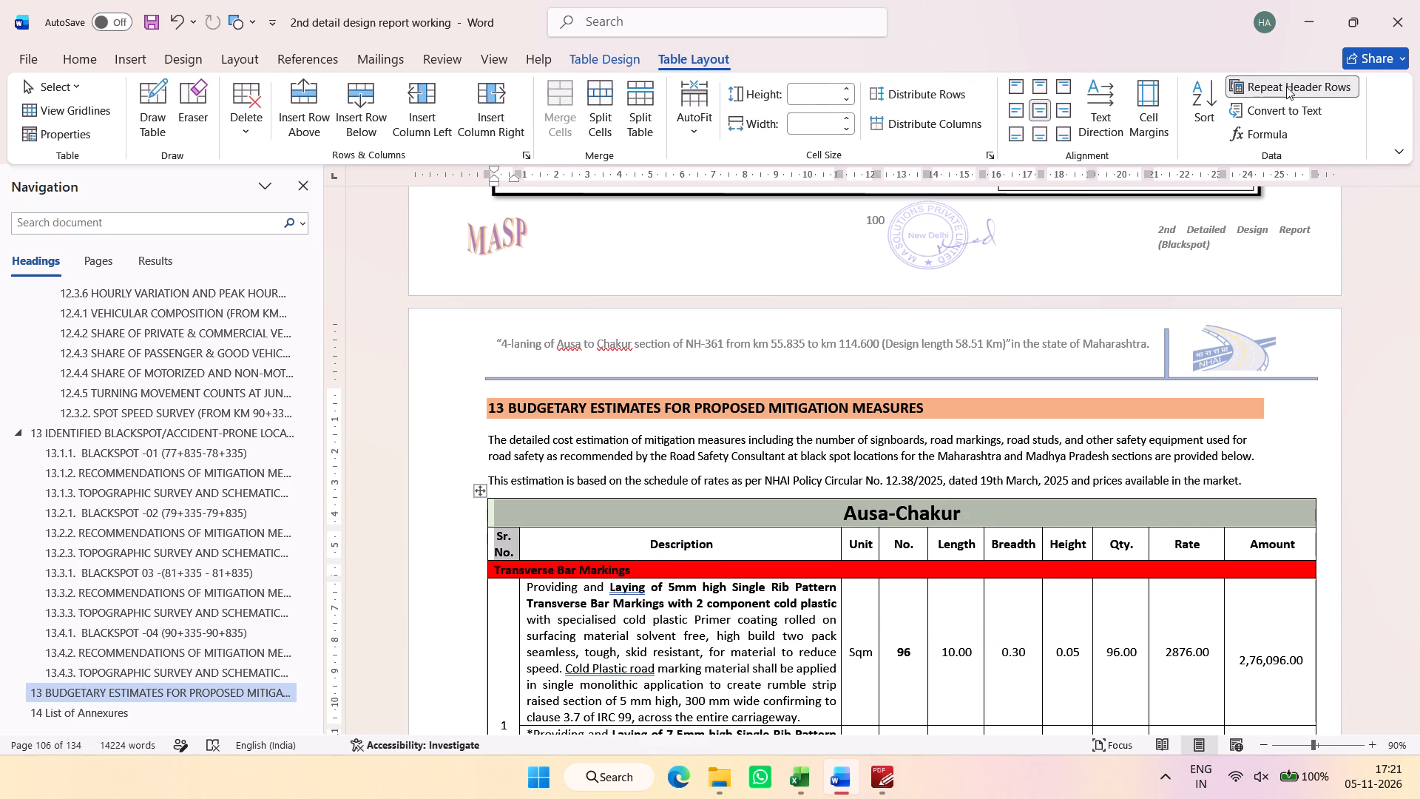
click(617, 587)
Delete the entire old Ausa-Chakur cost table from section 13 of the report.
click(480, 486)
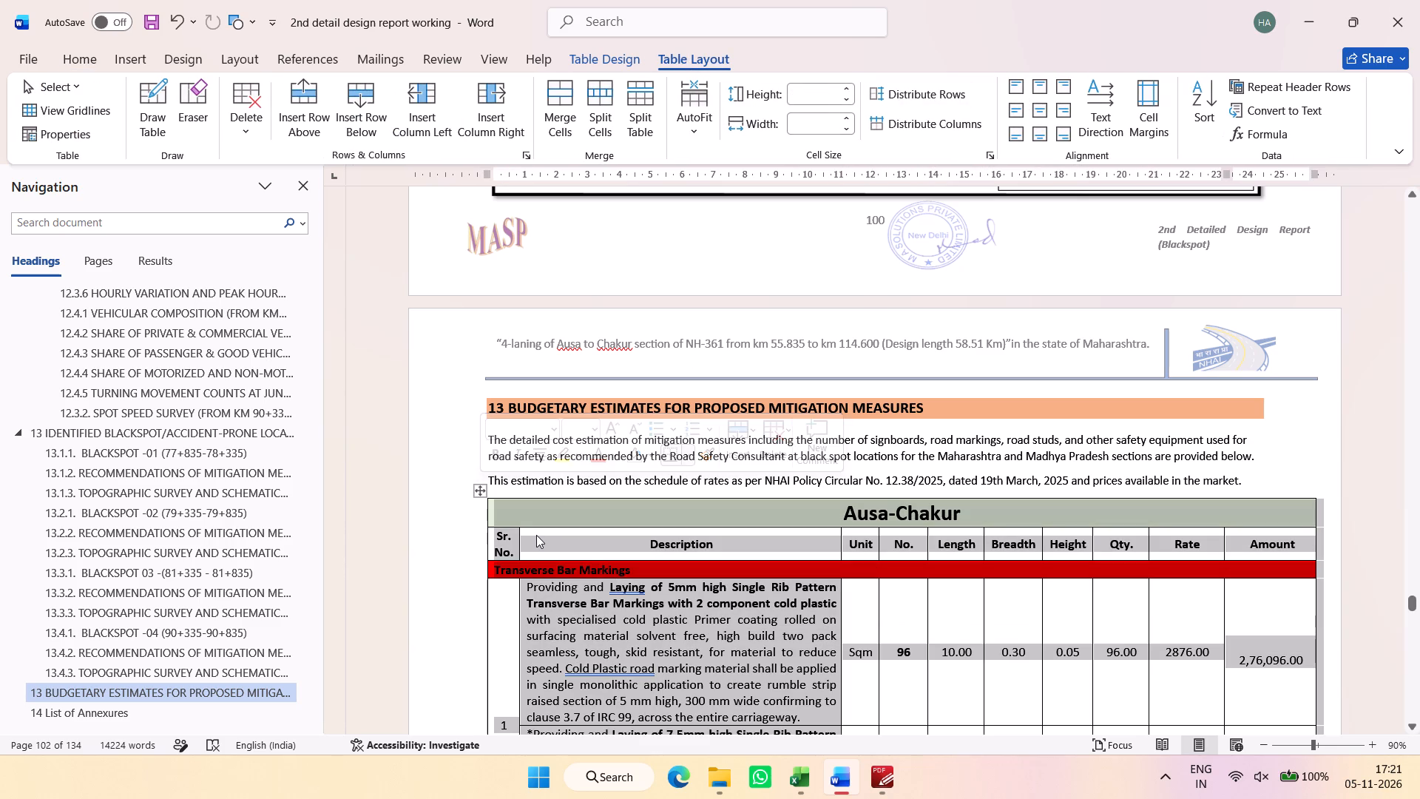
right_click(536, 535)
click(641, 302)
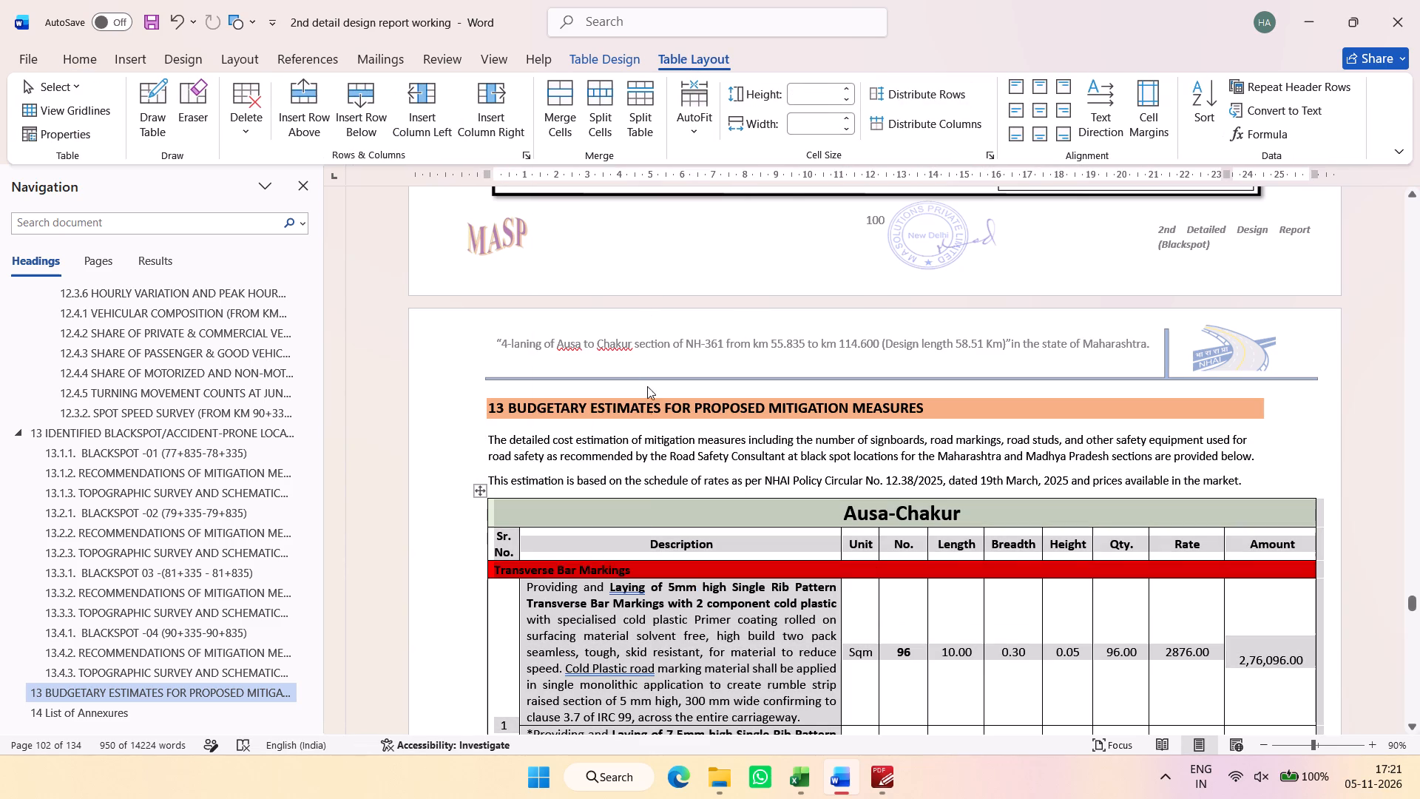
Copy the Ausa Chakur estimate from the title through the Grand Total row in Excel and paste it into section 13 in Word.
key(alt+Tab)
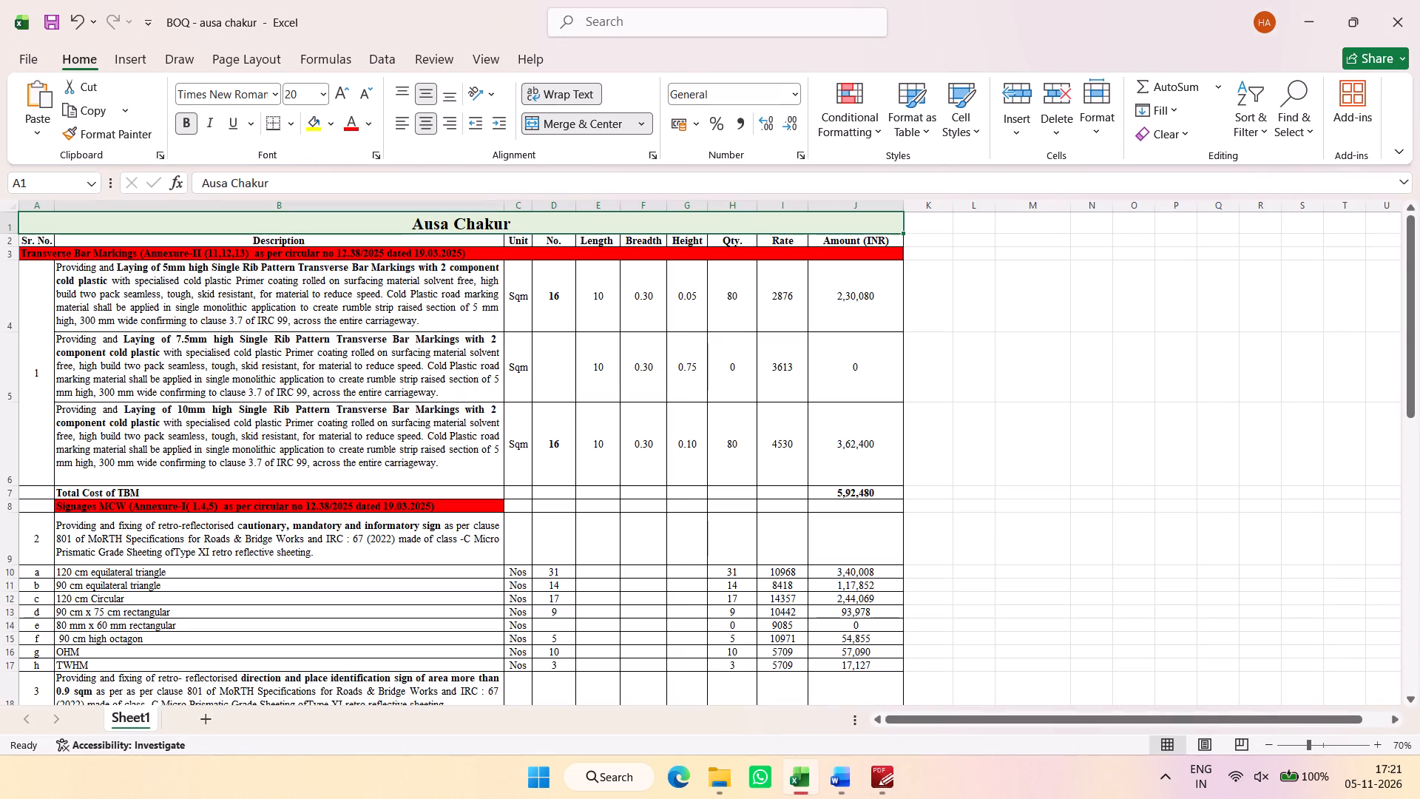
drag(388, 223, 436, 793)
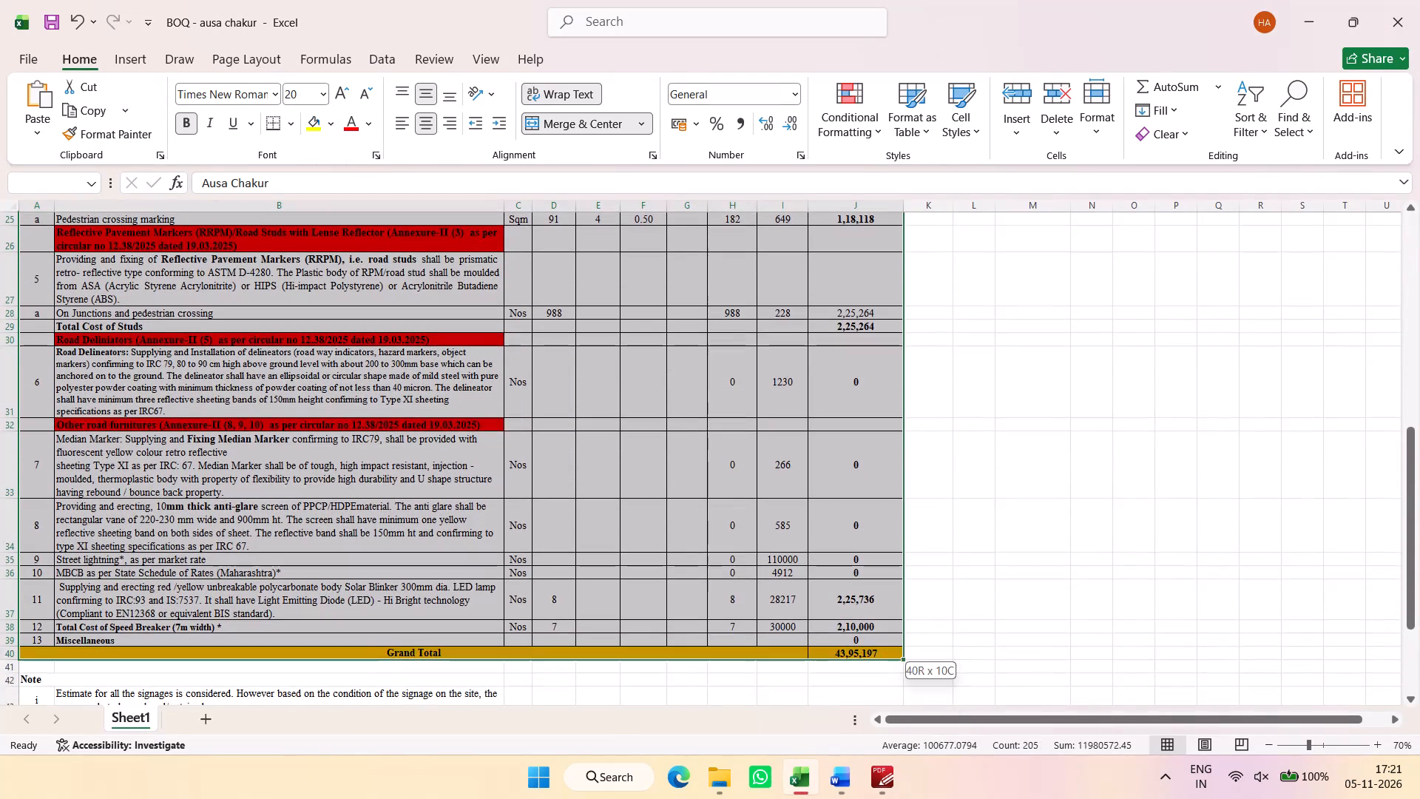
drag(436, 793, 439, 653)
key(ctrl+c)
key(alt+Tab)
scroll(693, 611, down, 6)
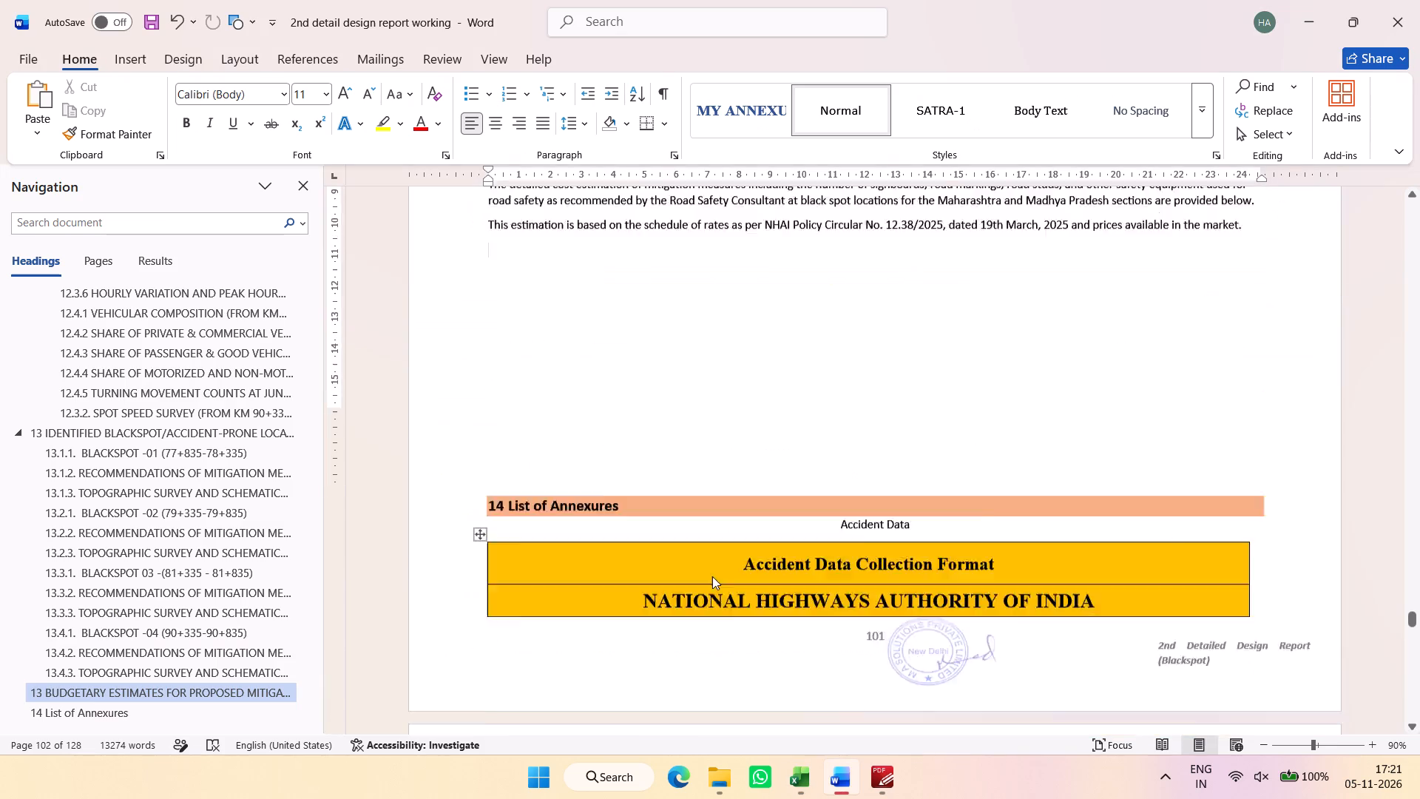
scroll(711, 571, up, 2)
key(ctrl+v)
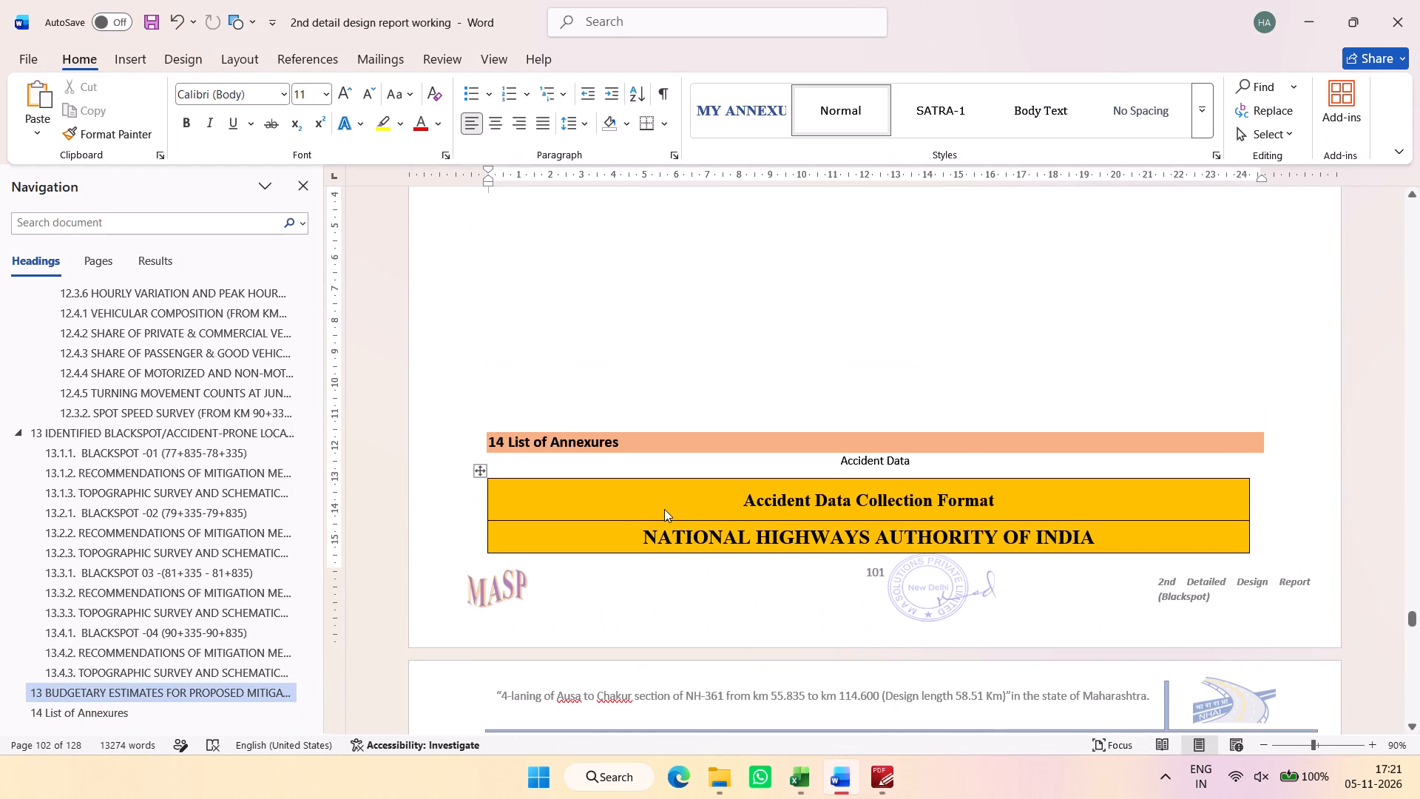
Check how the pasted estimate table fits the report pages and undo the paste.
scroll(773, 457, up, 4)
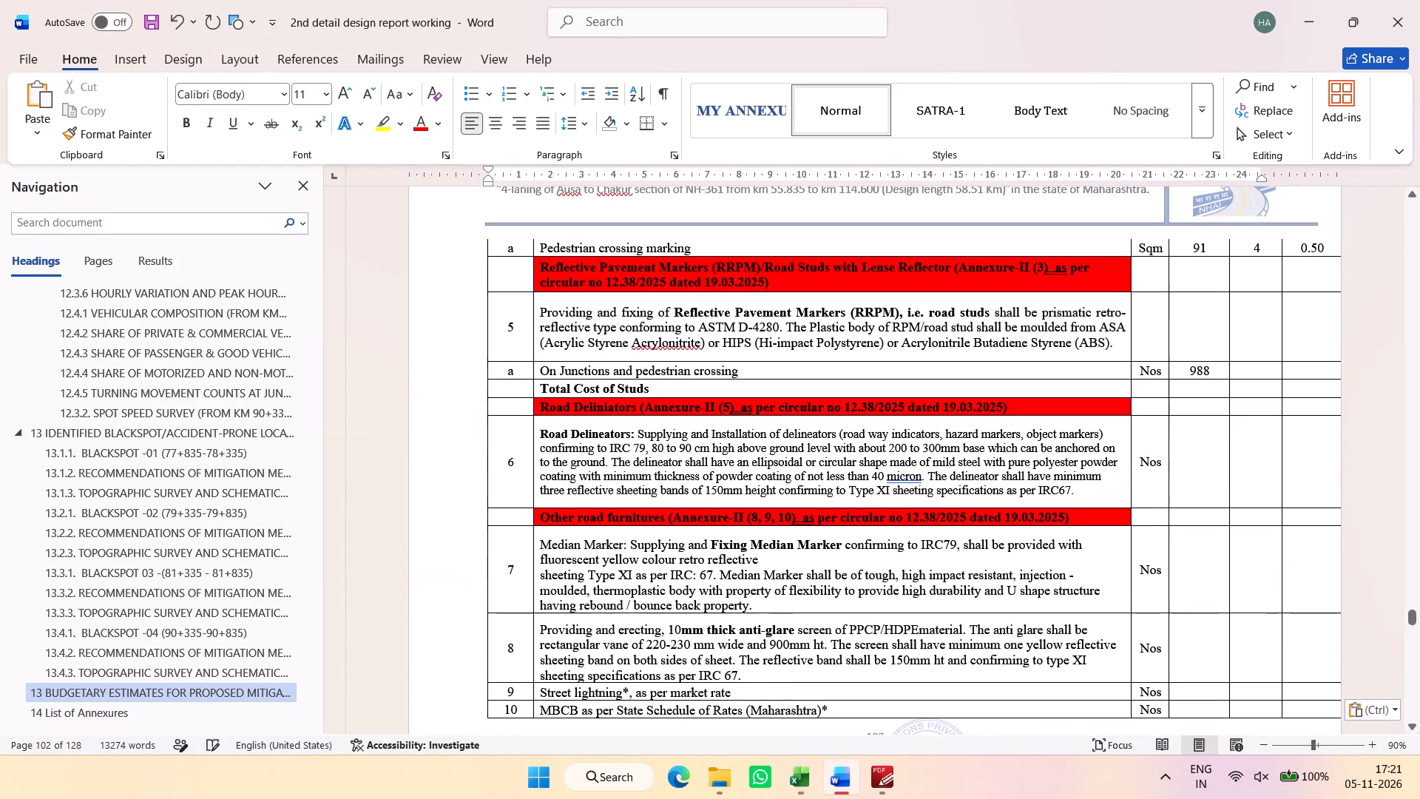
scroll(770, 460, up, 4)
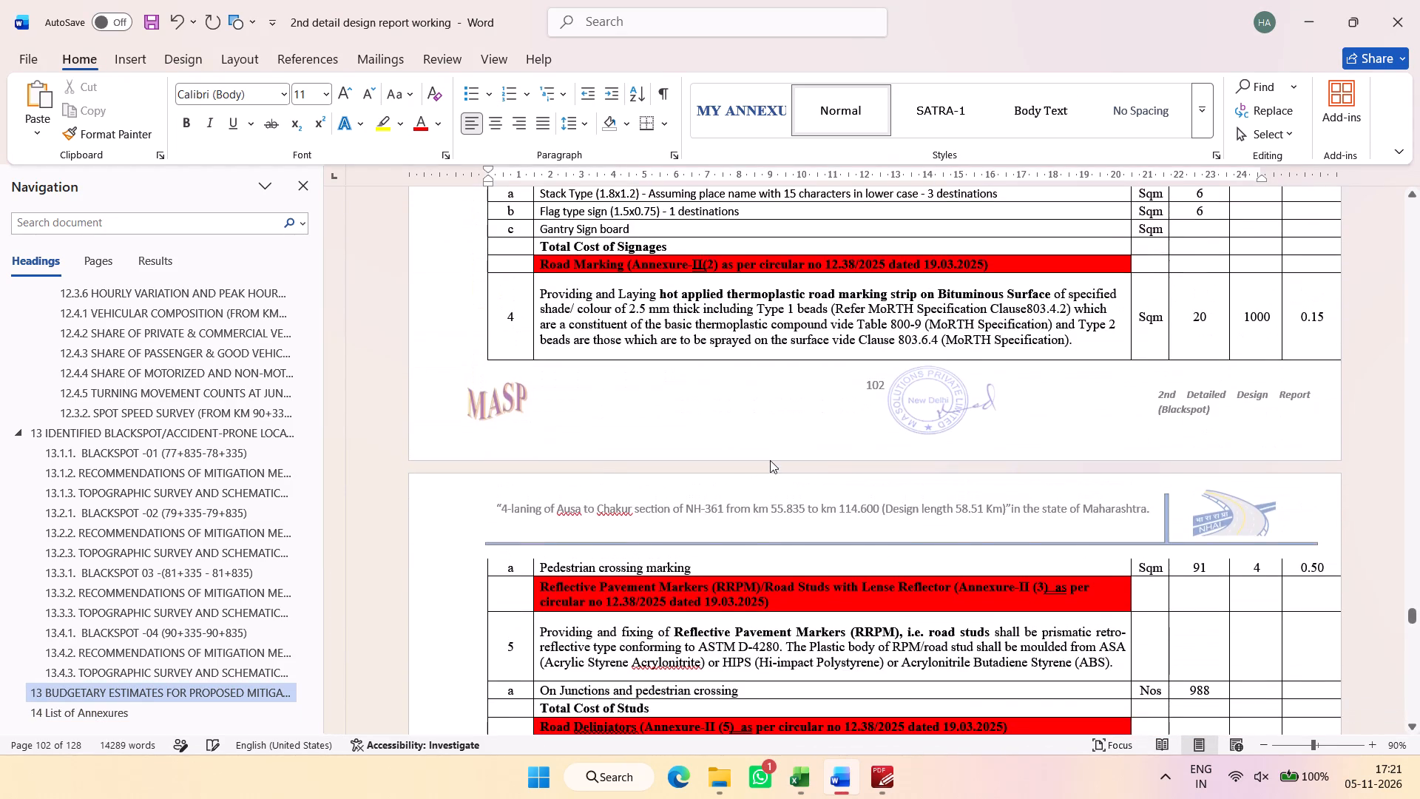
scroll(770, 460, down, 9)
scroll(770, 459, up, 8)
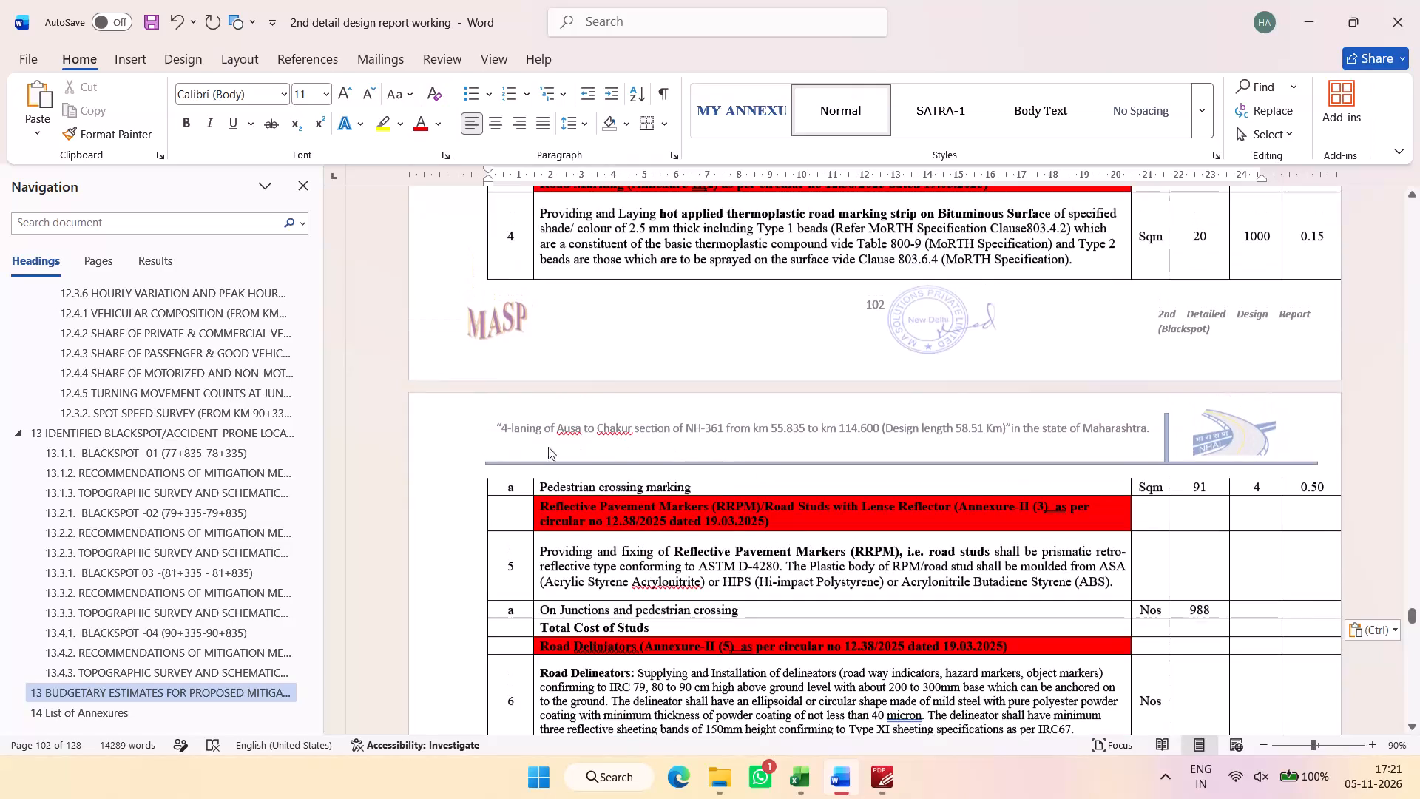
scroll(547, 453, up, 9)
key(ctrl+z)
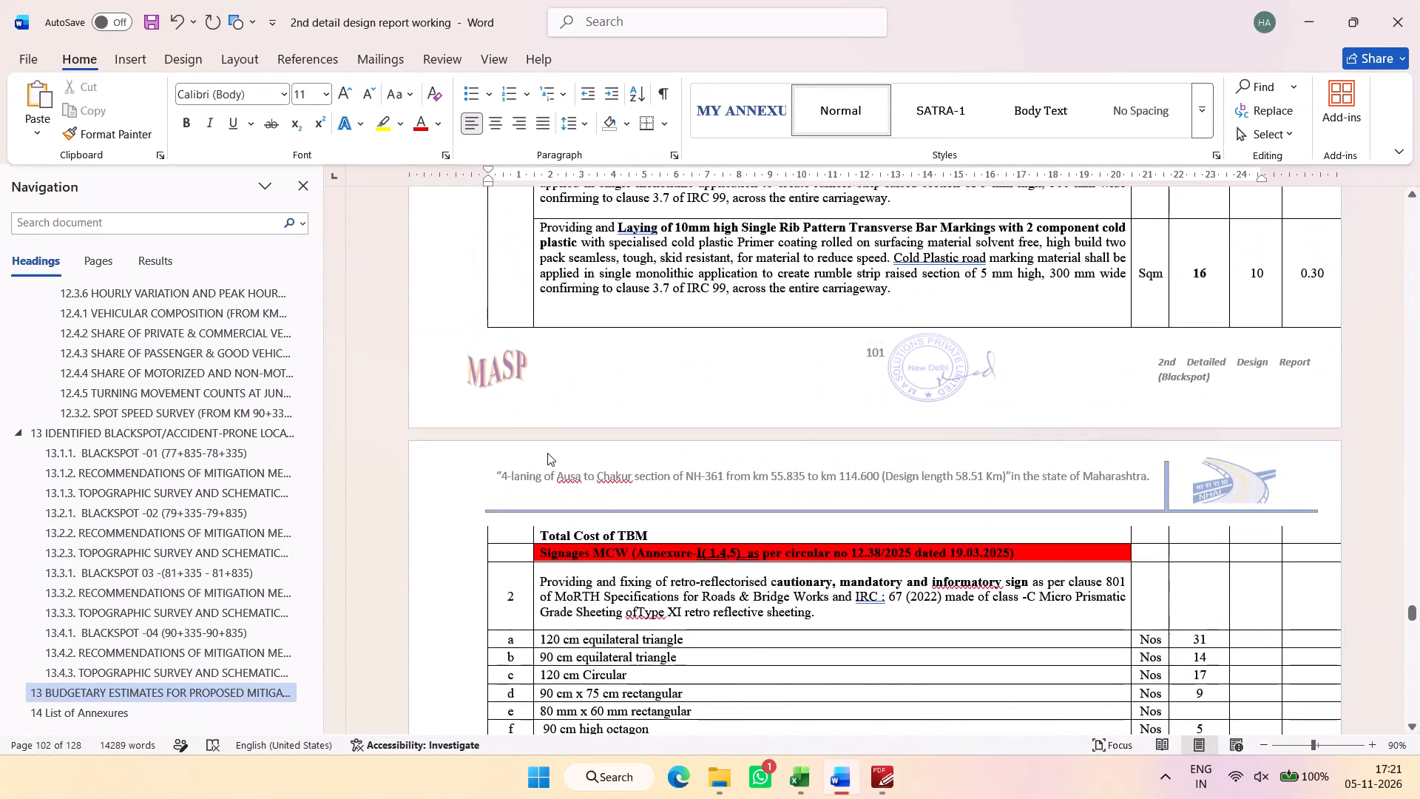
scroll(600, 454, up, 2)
Switch to the BOQ workbook in Excel and narrow the Description column to a little over half its width.
key(alt+Tab)
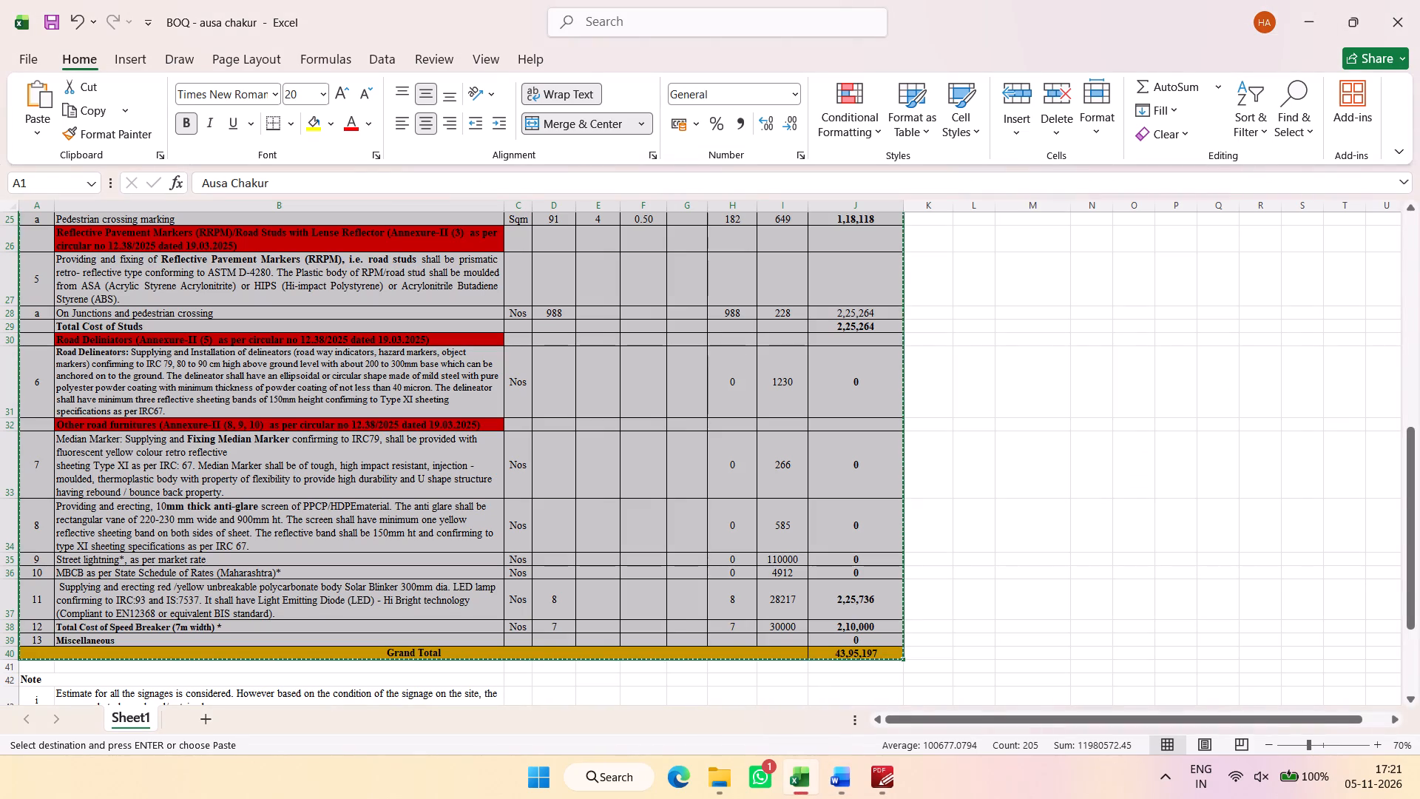
click(409, 360)
scroll(409, 360, up, 11)
click(496, 206)
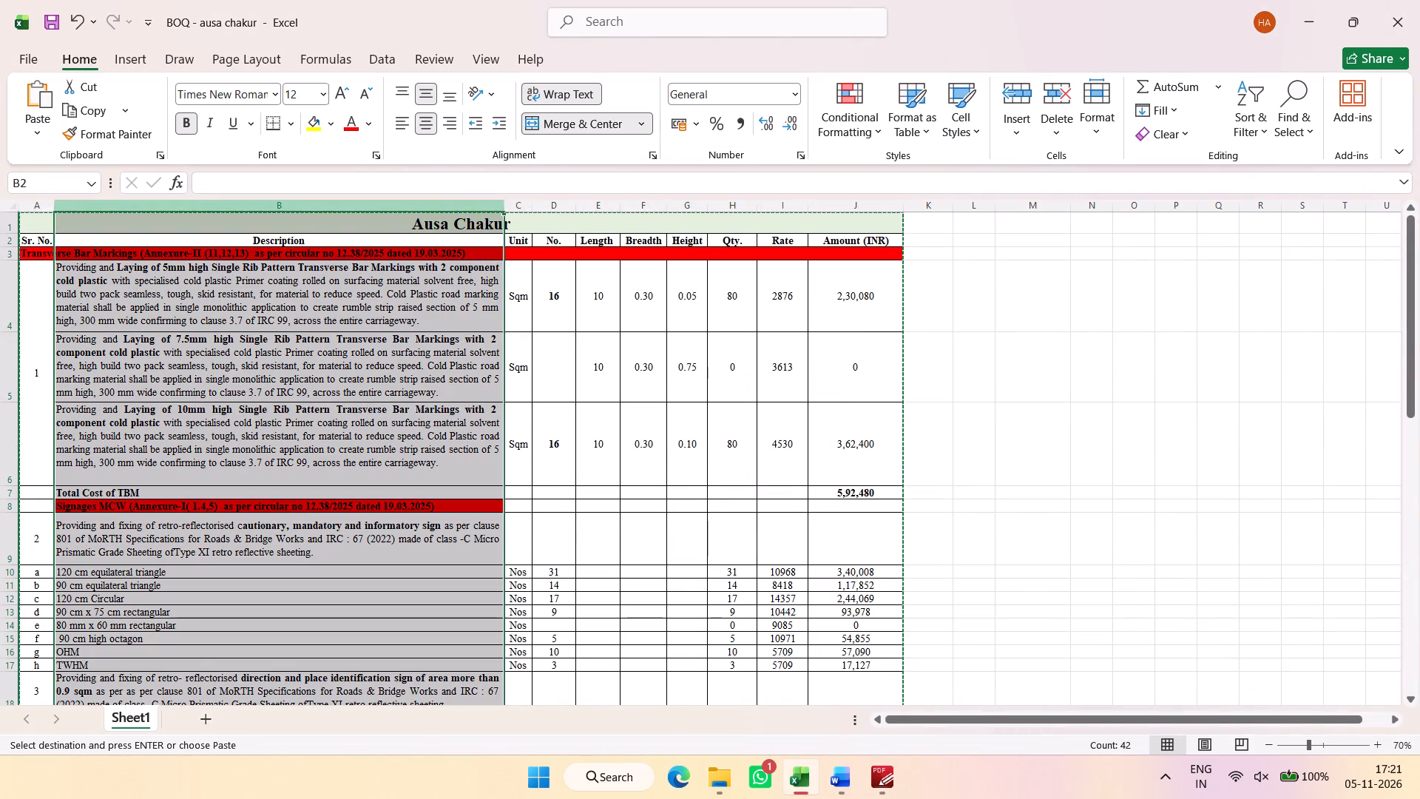
drag(504, 208, 294, 211)
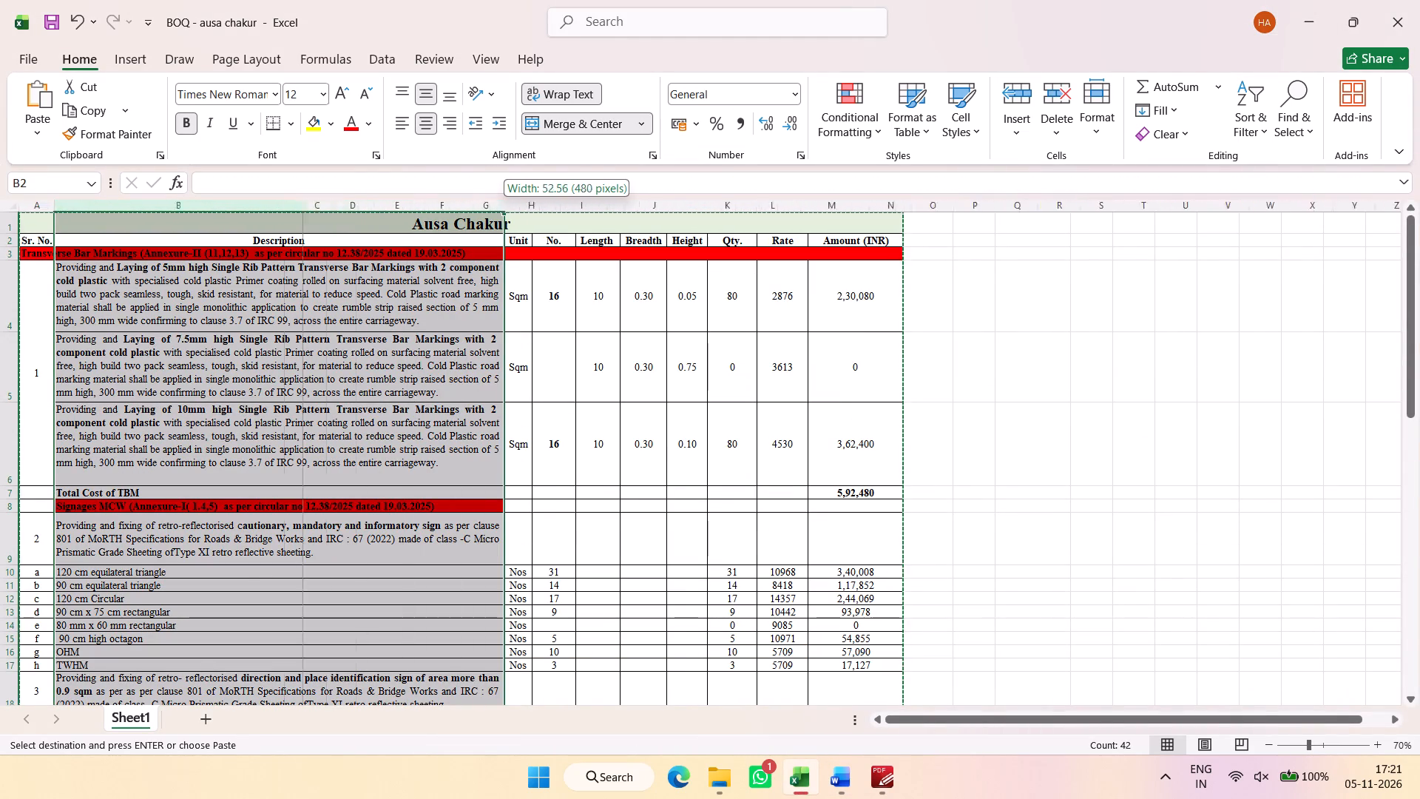
drag(294, 211, 246, 212)
drag(246, 205, 277, 206)
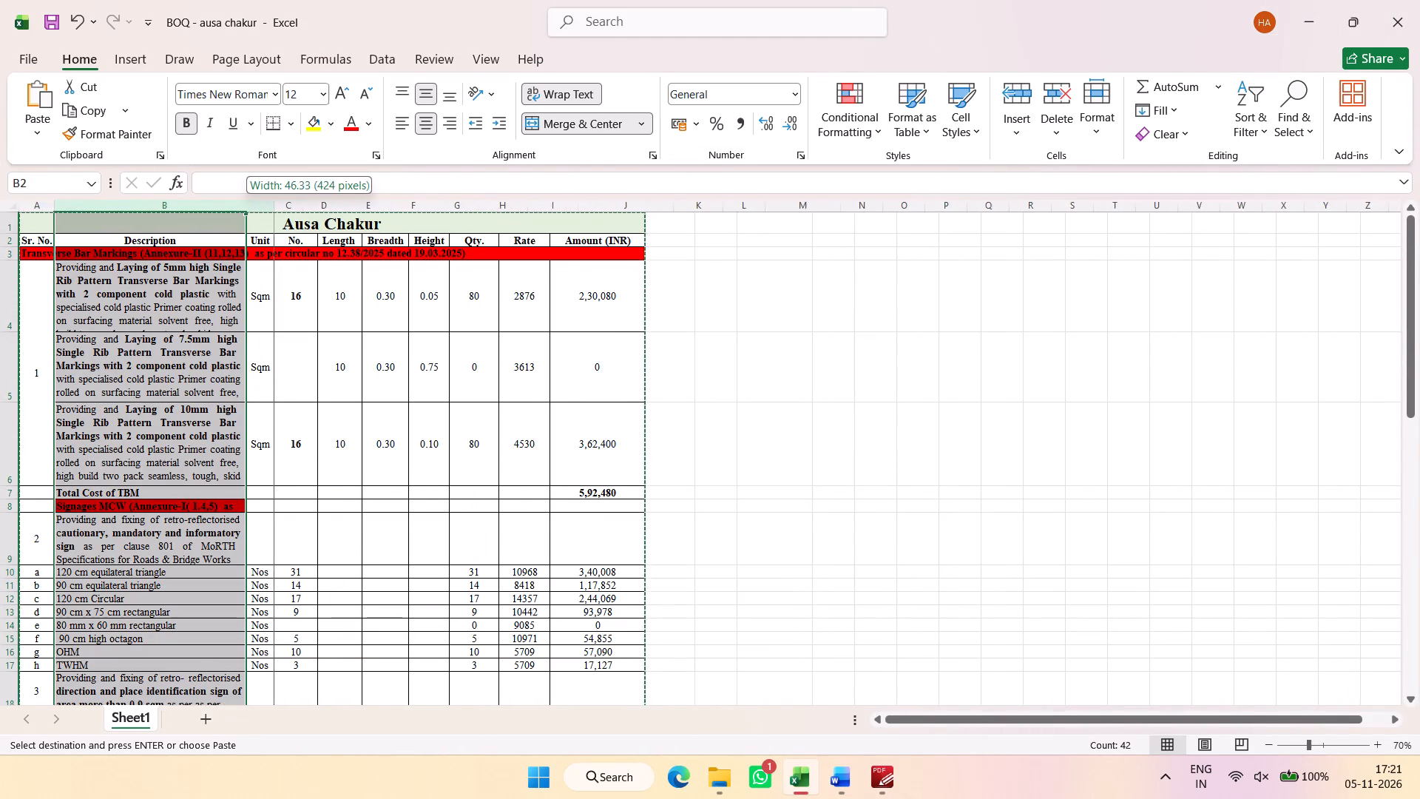
drag(277, 206, 297, 209)
Reapply text wrapping to the whole Description column and check how its rows fit the narrower width.
click(206, 217)
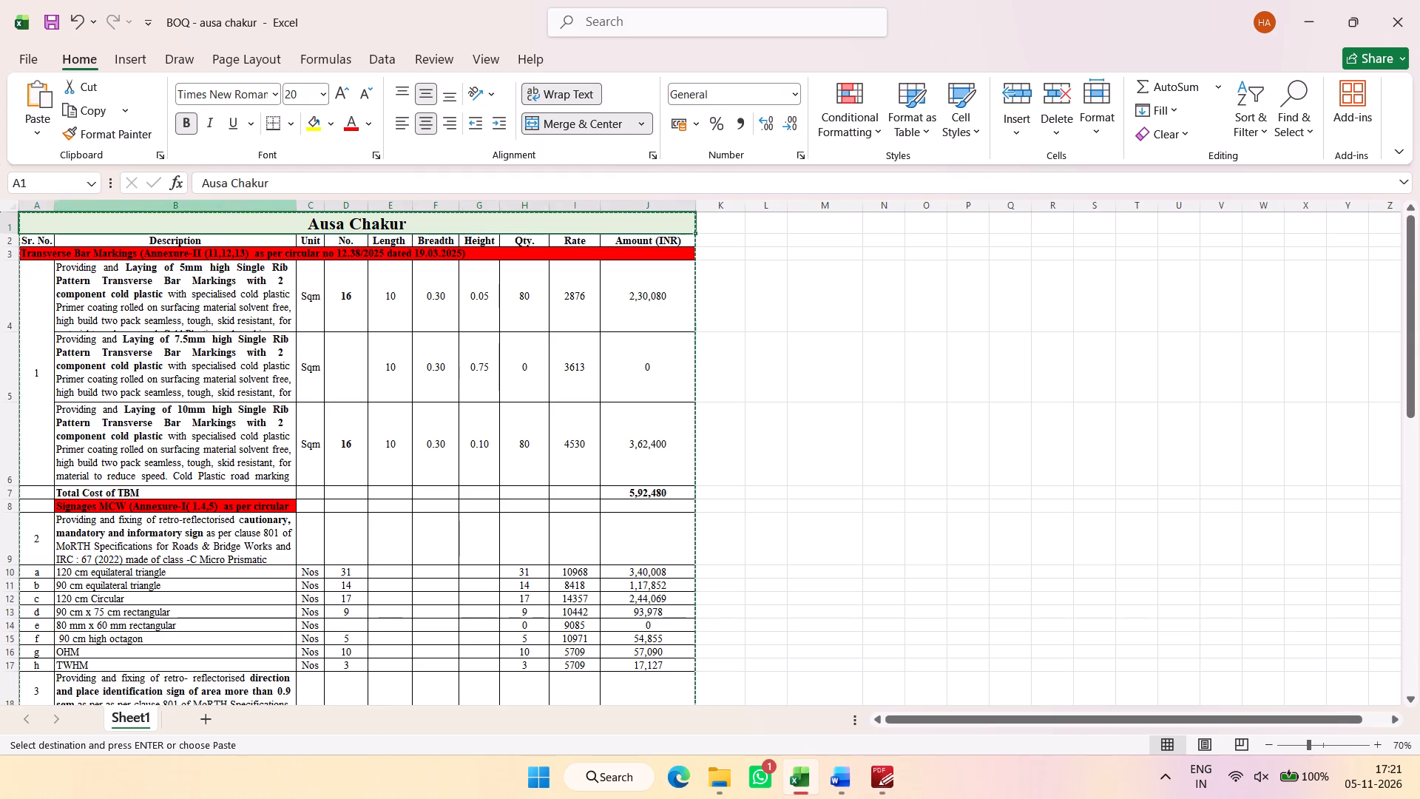
click(209, 209)
click(570, 91)
click(569, 91)
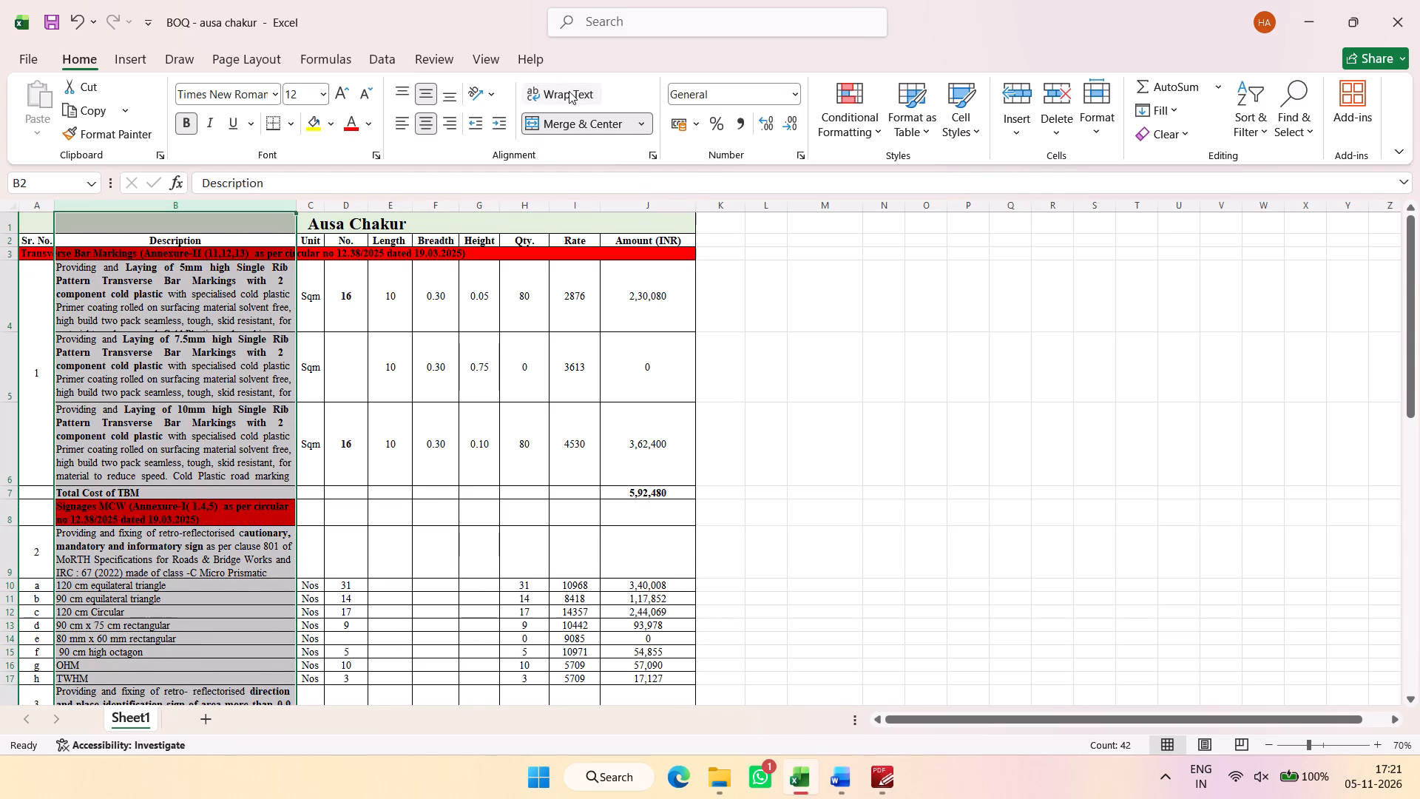
scroll(283, 420, down, 7)
scroll(268, 426, up, 8)
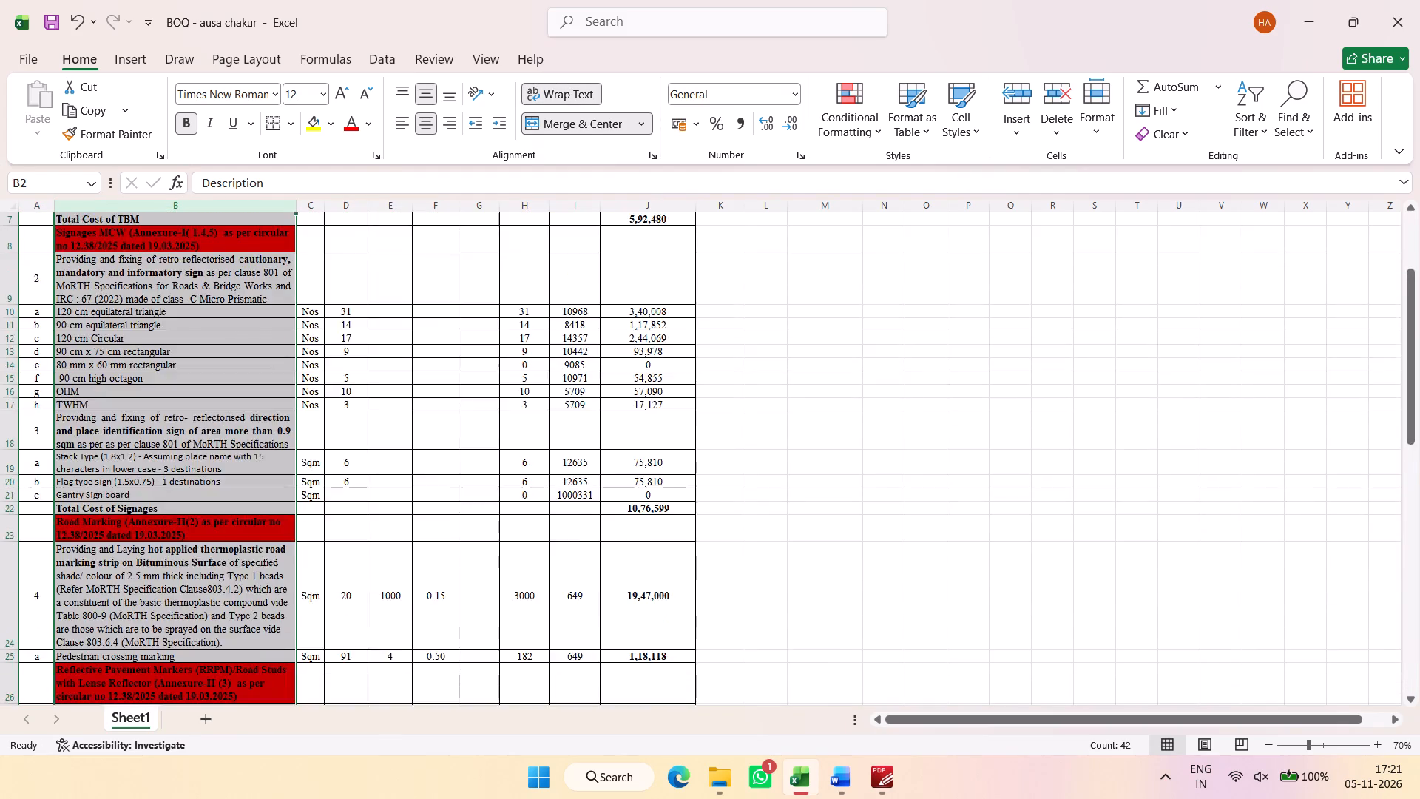
Copy the narrowed estimate from the Ausa Chakur title through the Grand Total row and paste it into section 13 in Word.
scroll(268, 426, up, 4)
scroll(334, 394, up, 2)
drag(444, 228, 419, 798)
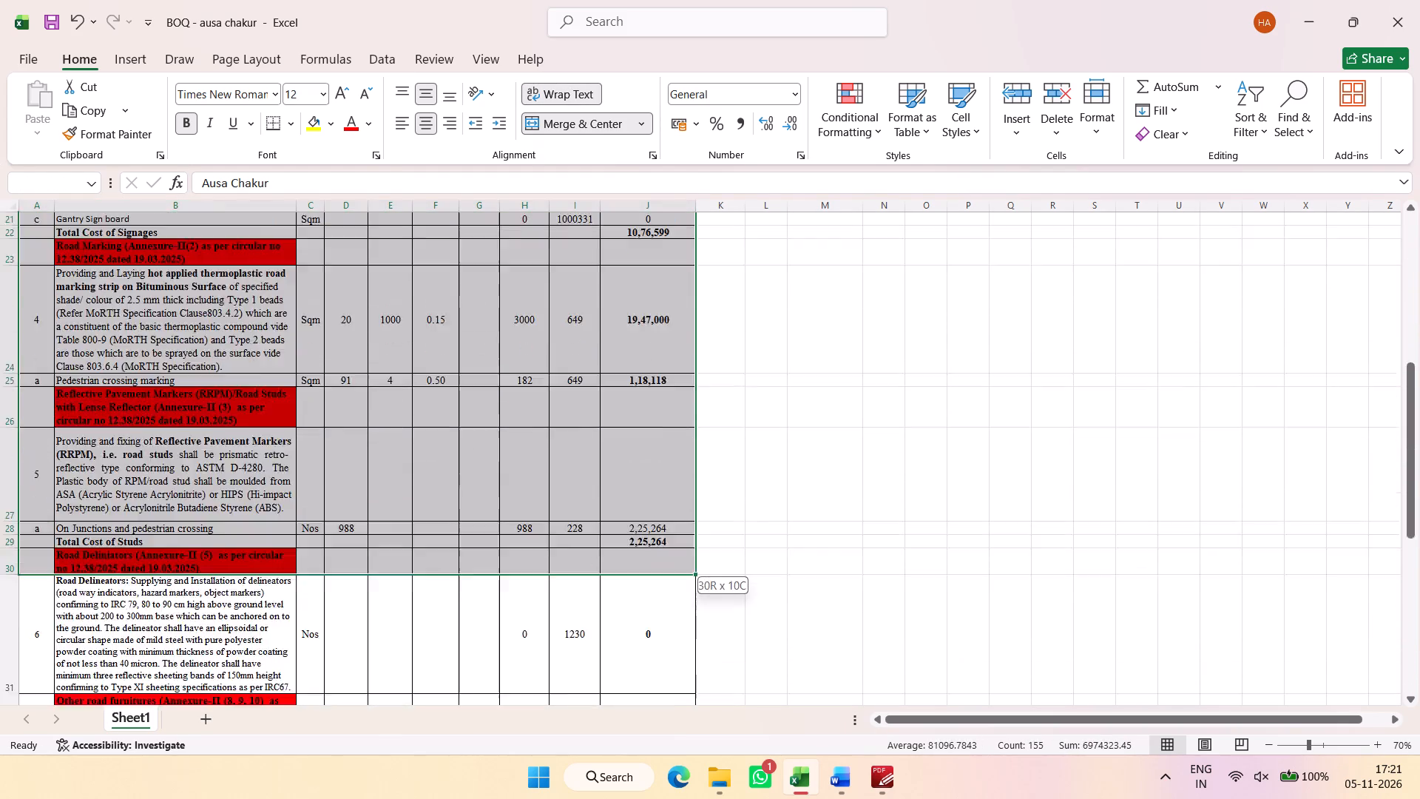
drag(419, 798, 385, 564)
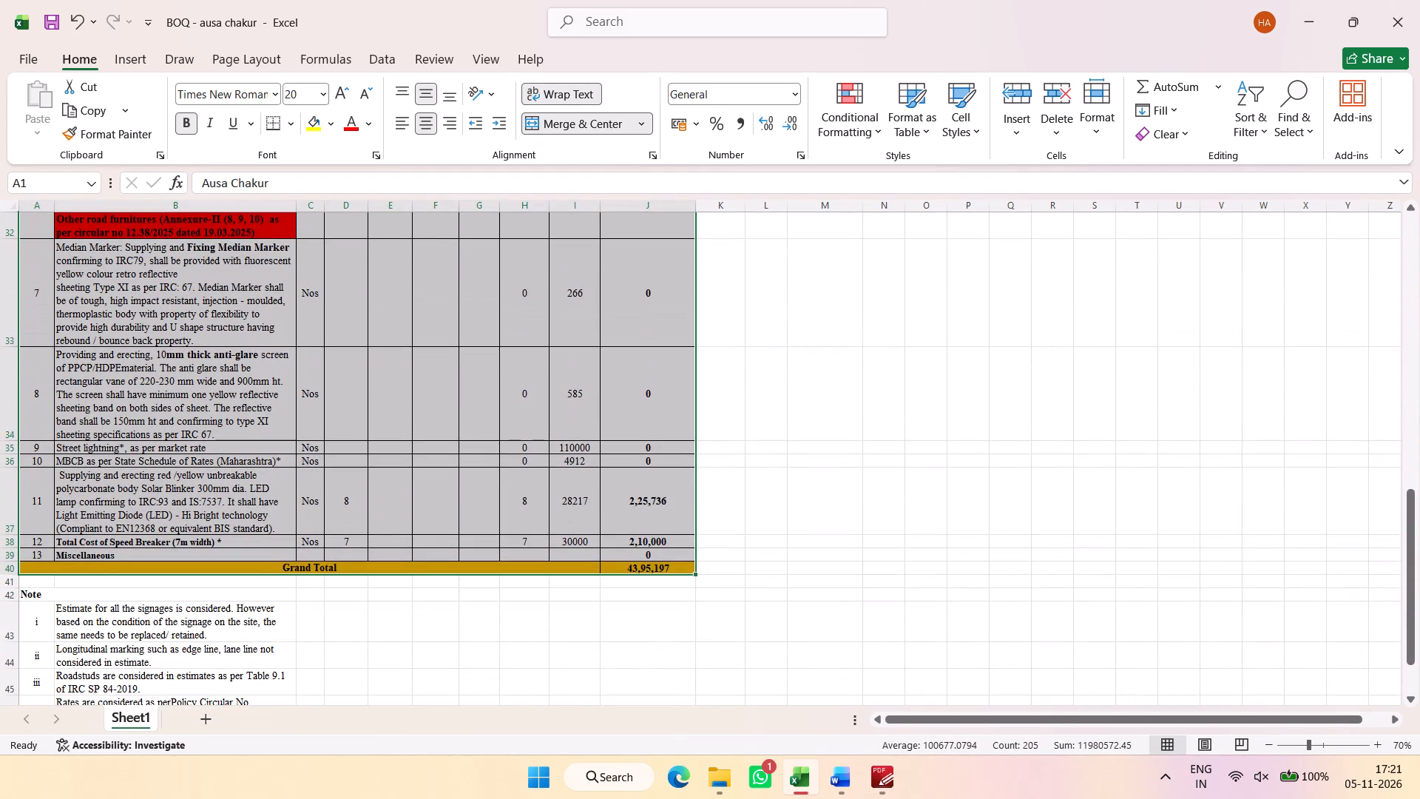
key(ctrl+c)
key(alt+Tab)
key(ctrl+v)
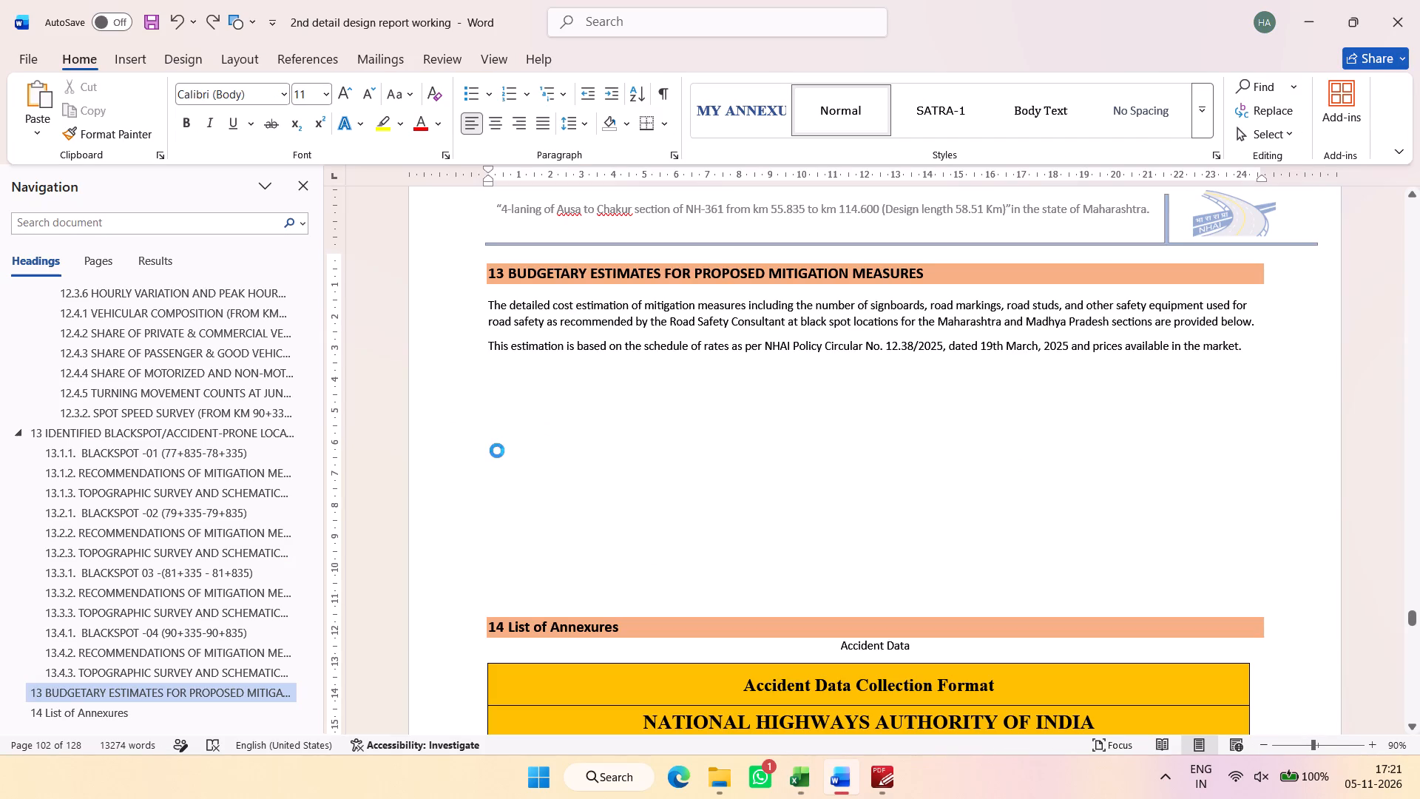
AutoFit the pasted Ausa Chakur table to the window so it stays within the report's page margins.
scroll(609, 473, up, 20)
scroll(609, 473, up, 20)
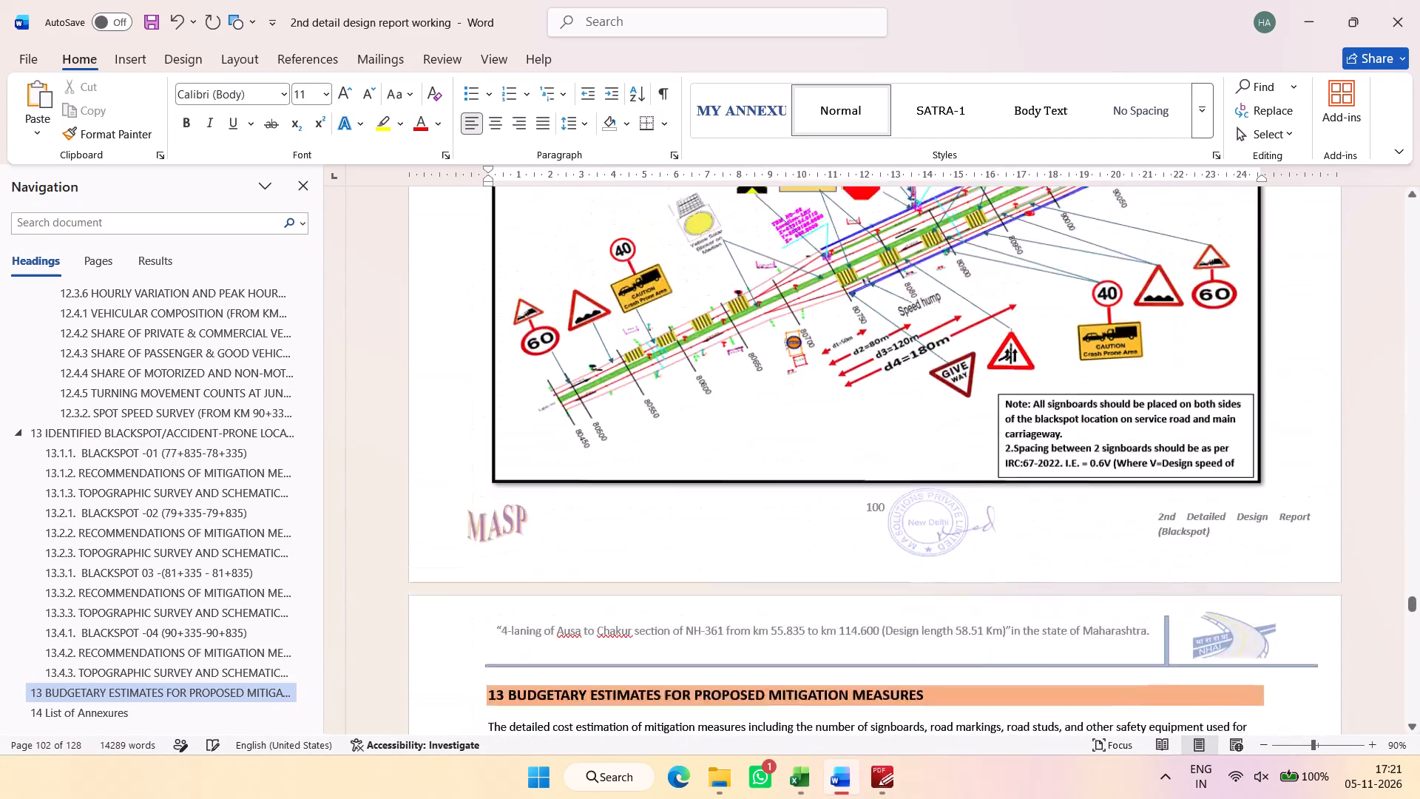
scroll(609, 473, up, 2)
scroll(609, 473, down, 9)
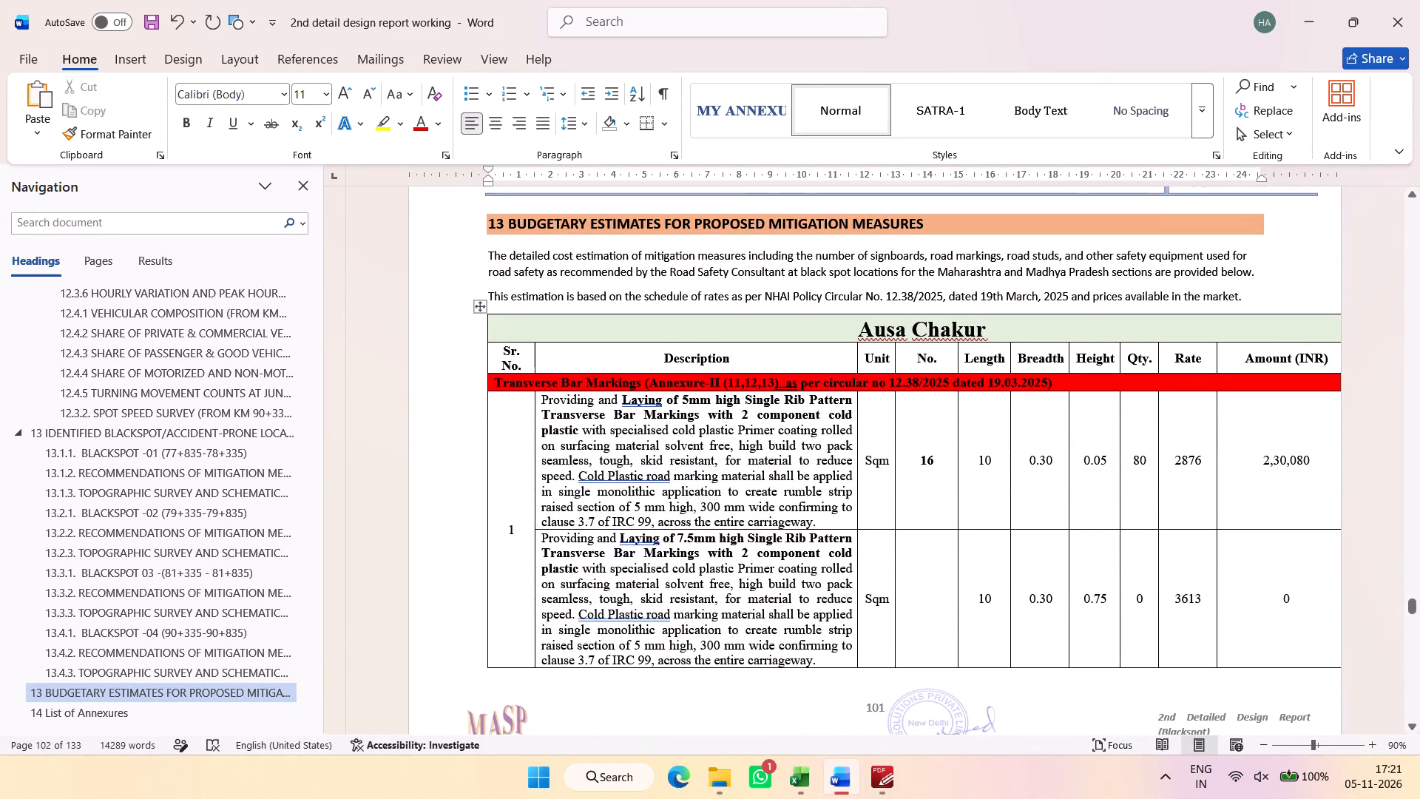
click(484, 309)
right_click(484, 309)
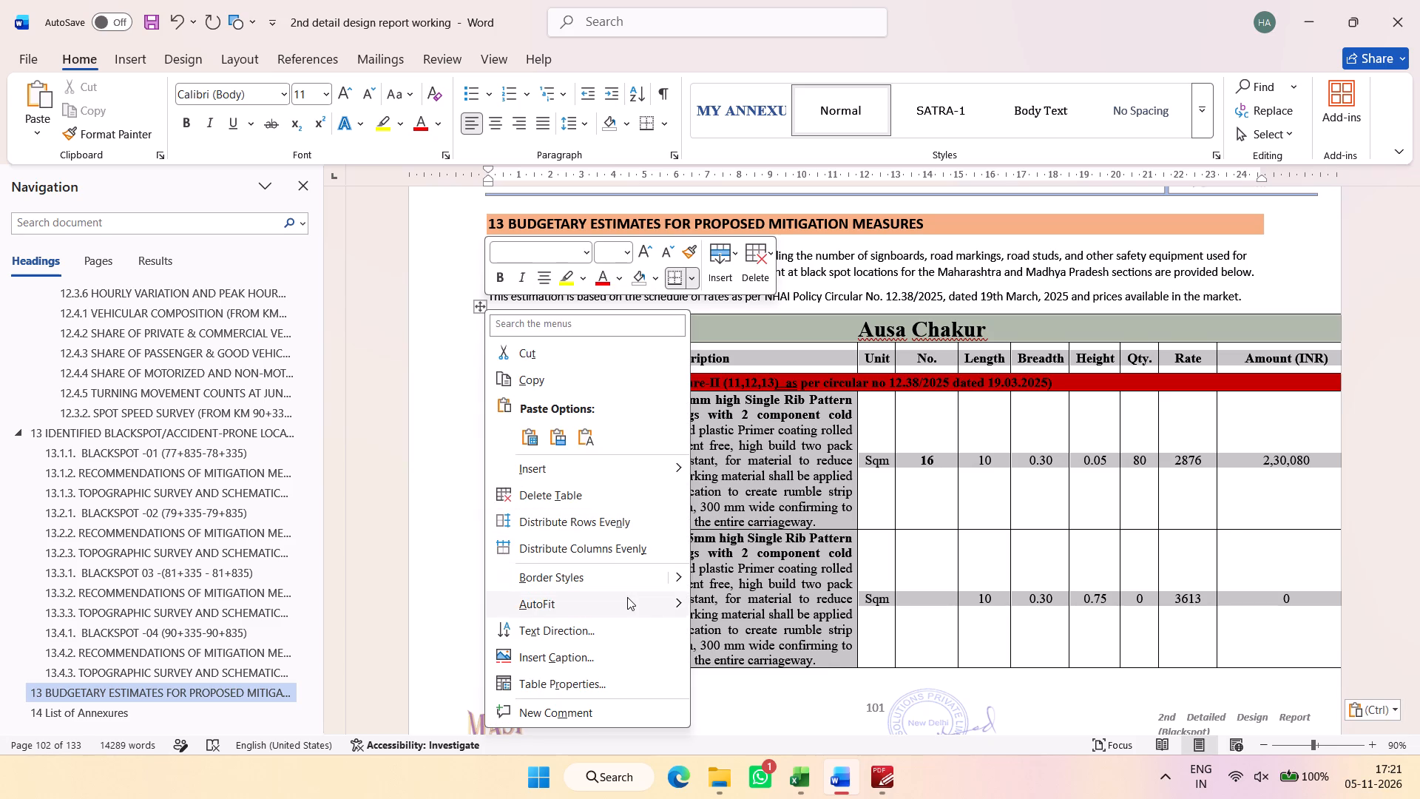
click(627, 597)
click(796, 637)
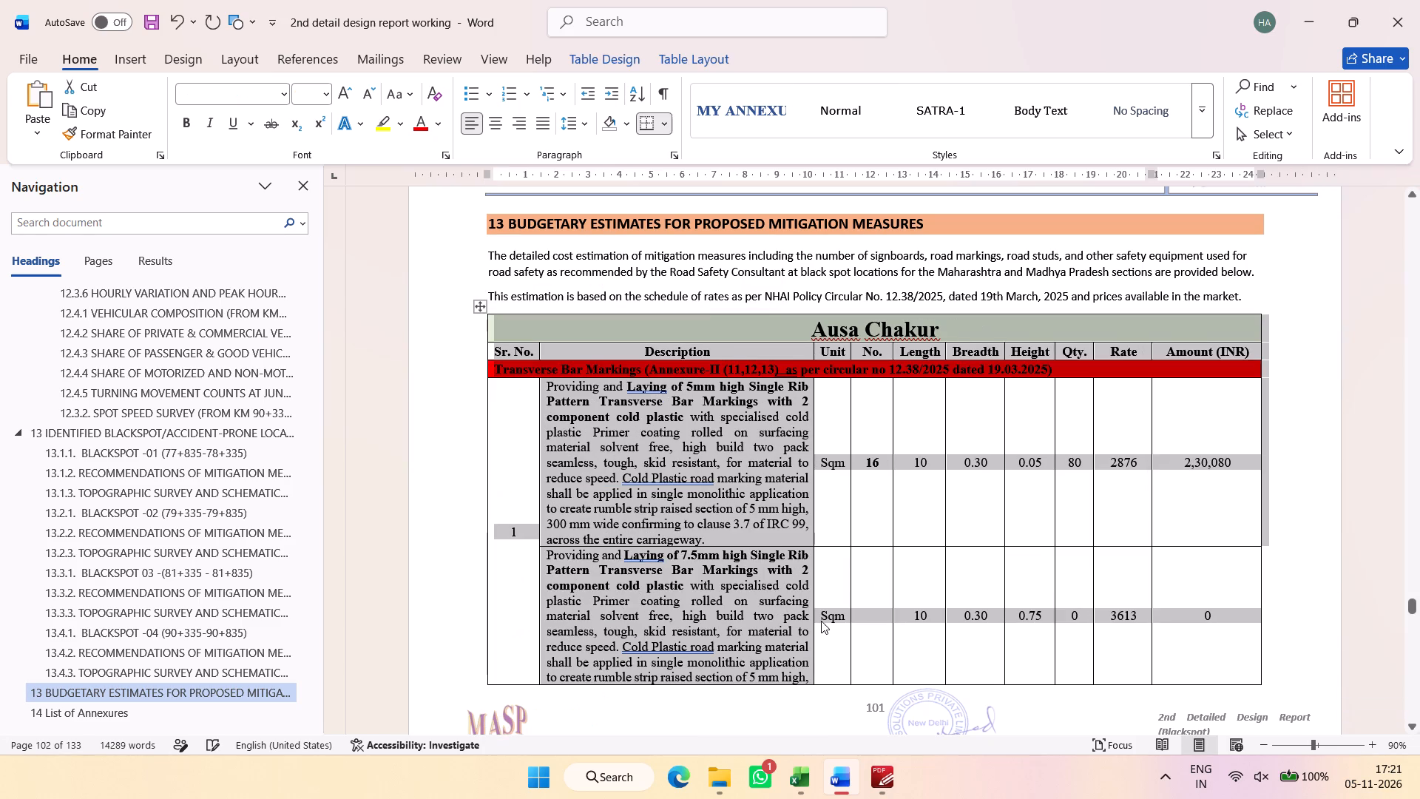
click(1151, 546)
click(1139, 490)
Set the Ausa Chakur title row and the column heading row to repeat as header rows on every page.
scroll(742, 618, down, 4)
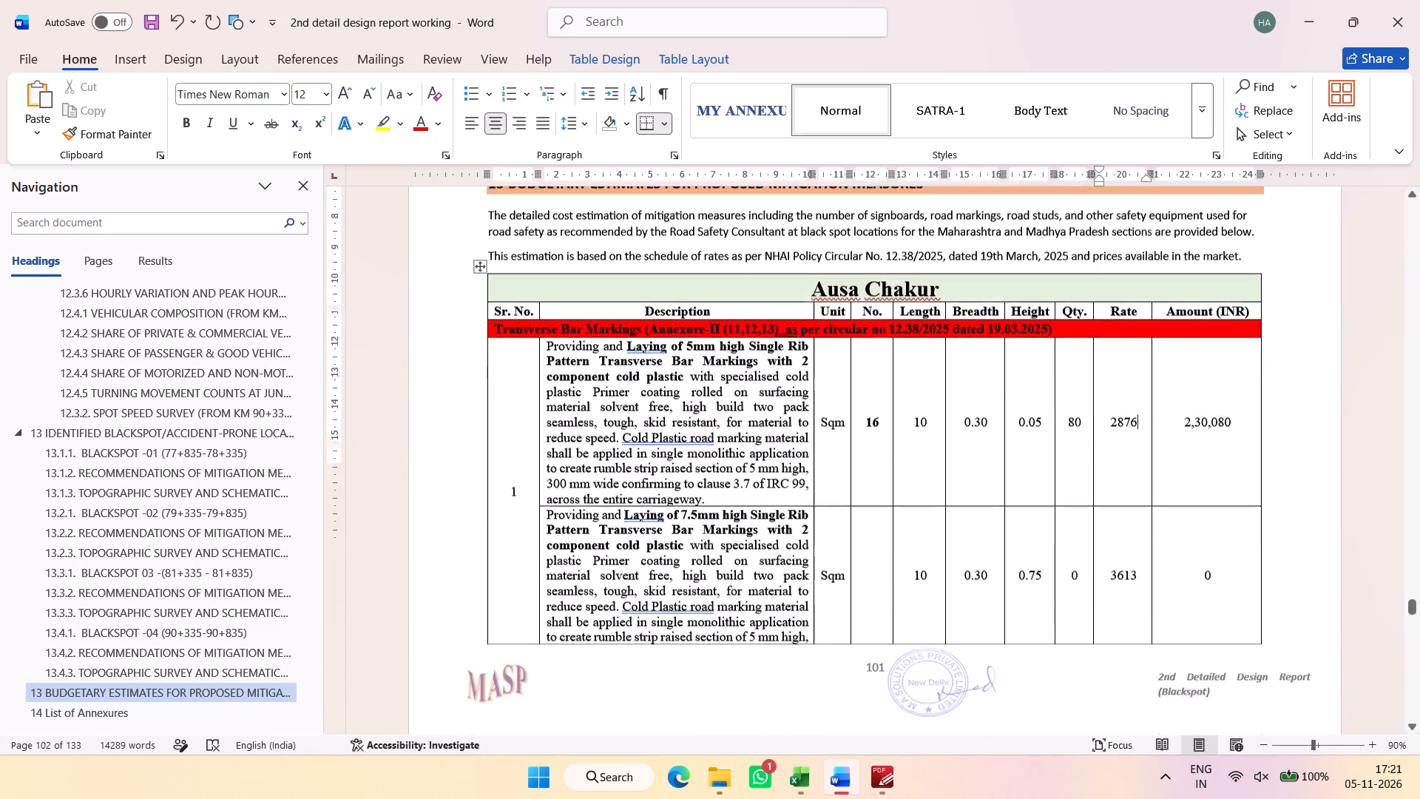
scroll(726, 620, down, 3)
scroll(726, 618, up, 10)
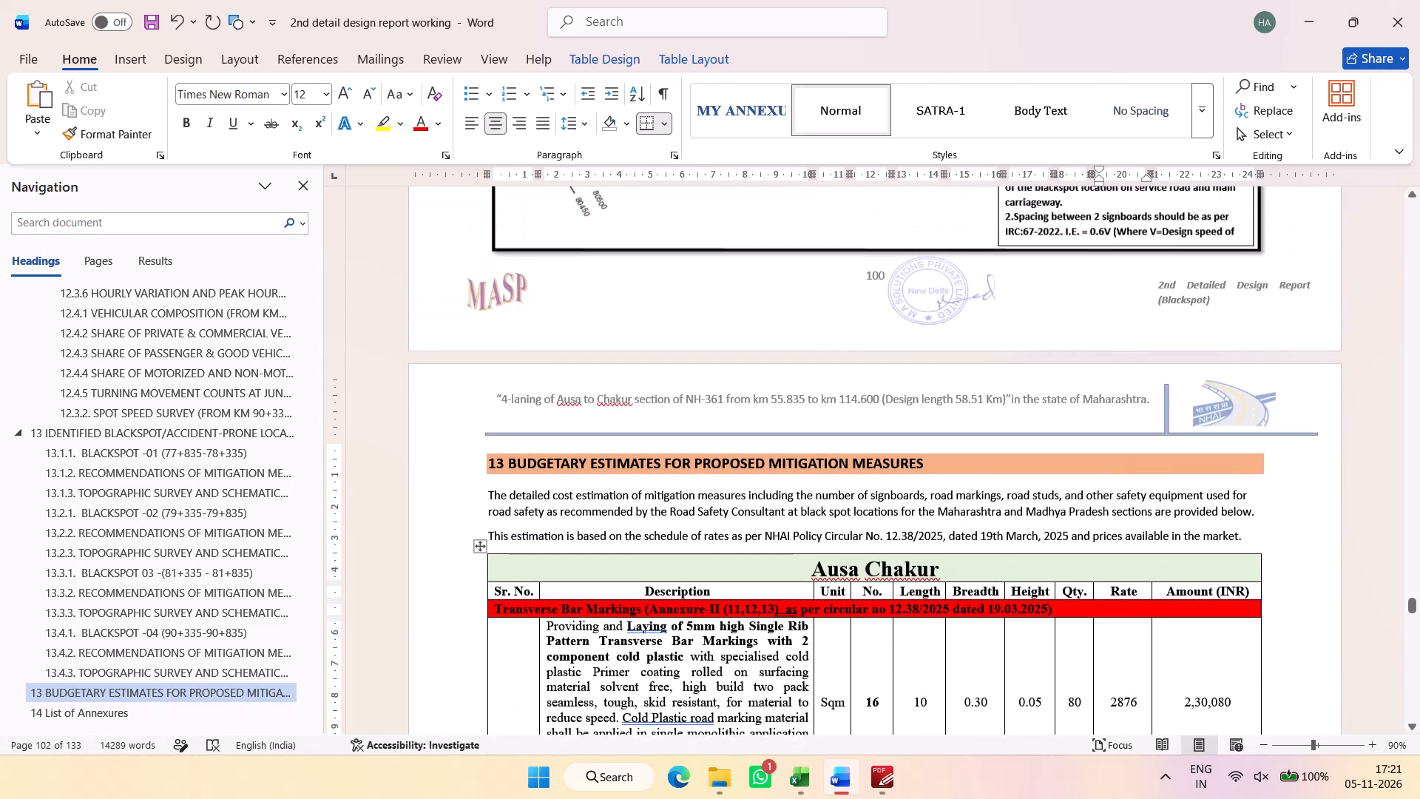
drag(552, 564, 530, 595)
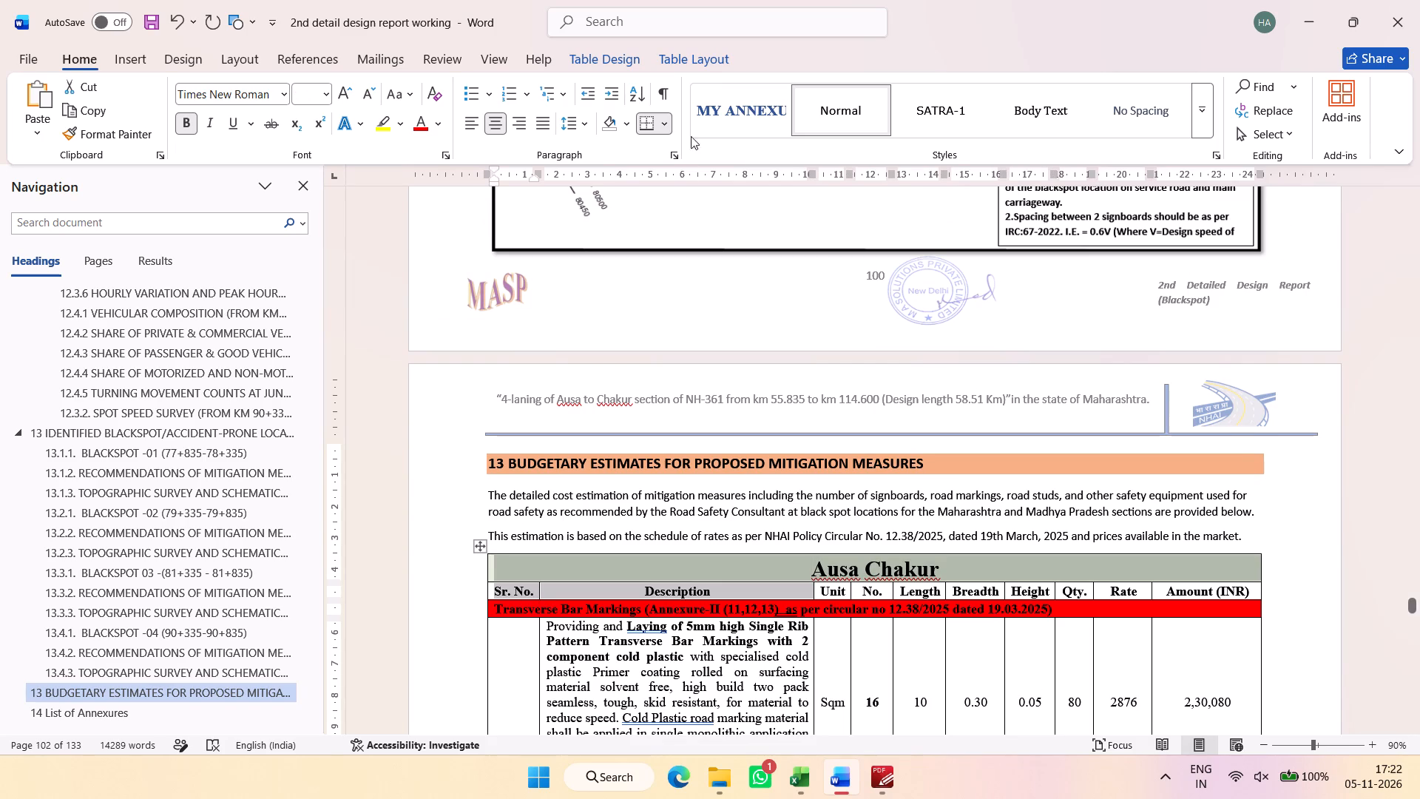
click(711, 54)
click(1320, 91)
Check the estimate table's repeated headers and row breaks across the following report pages.
scroll(920, 463, down, 1)
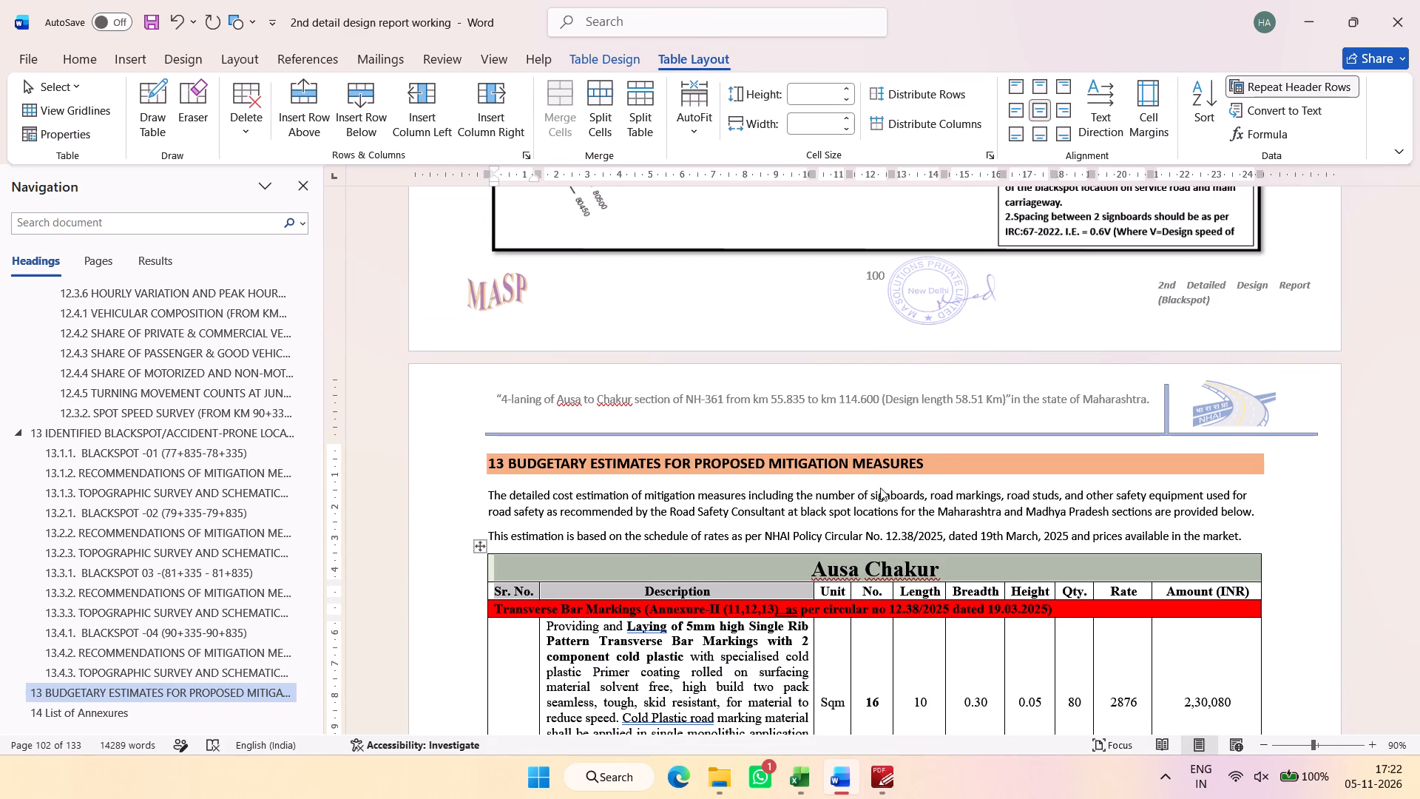
scroll(880, 488, down, 1)
scroll(649, 541, down, 12)
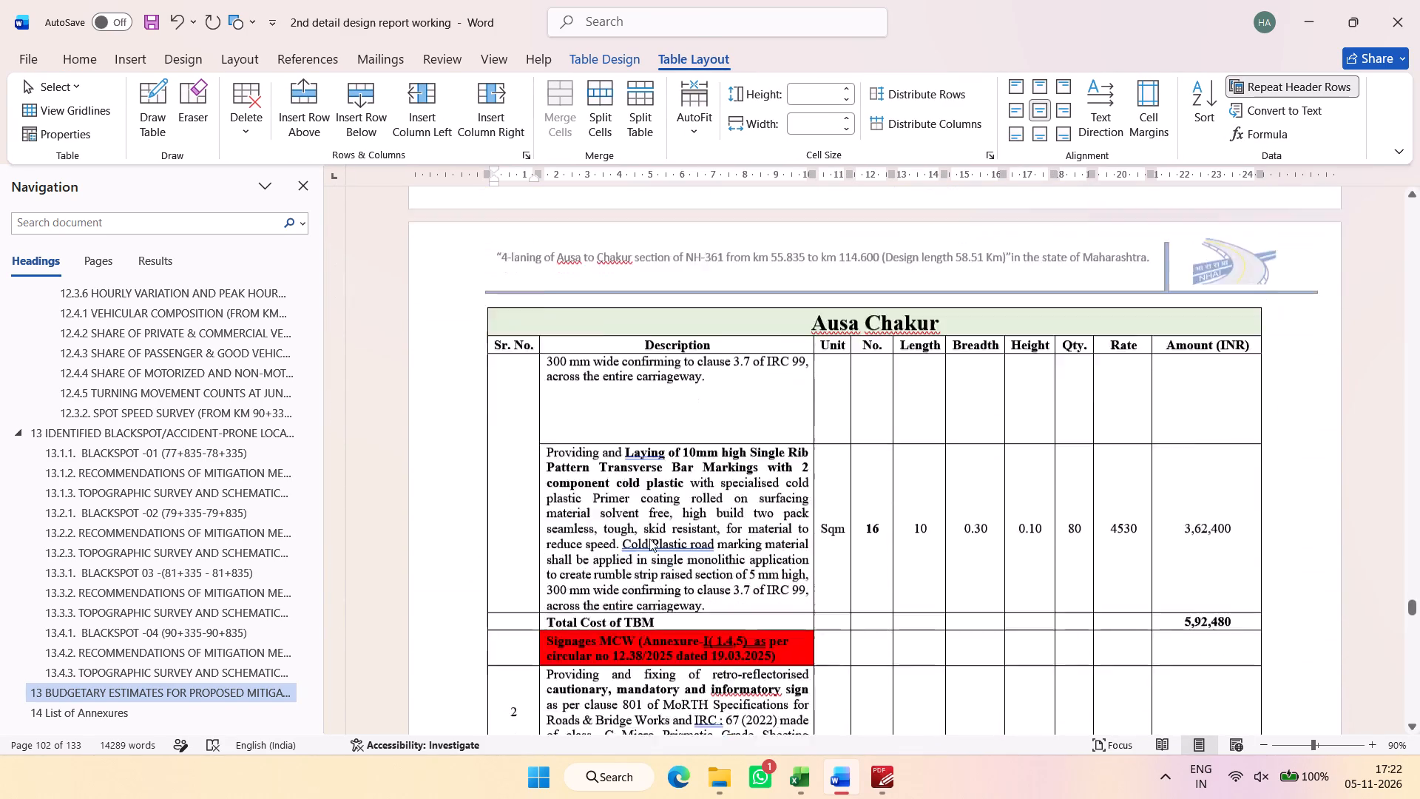
scroll(646, 530, up, 4)
scroll(646, 530, down, 6)
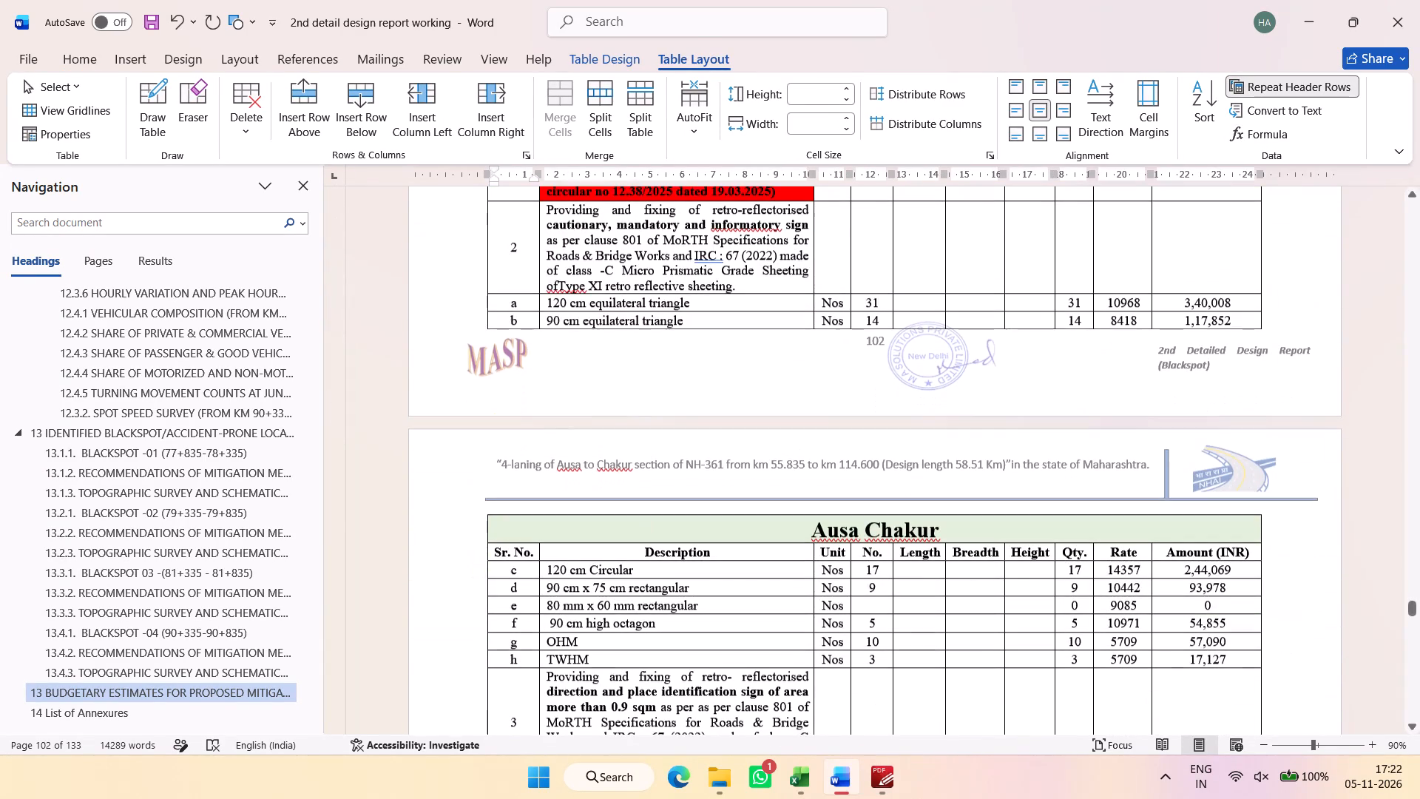